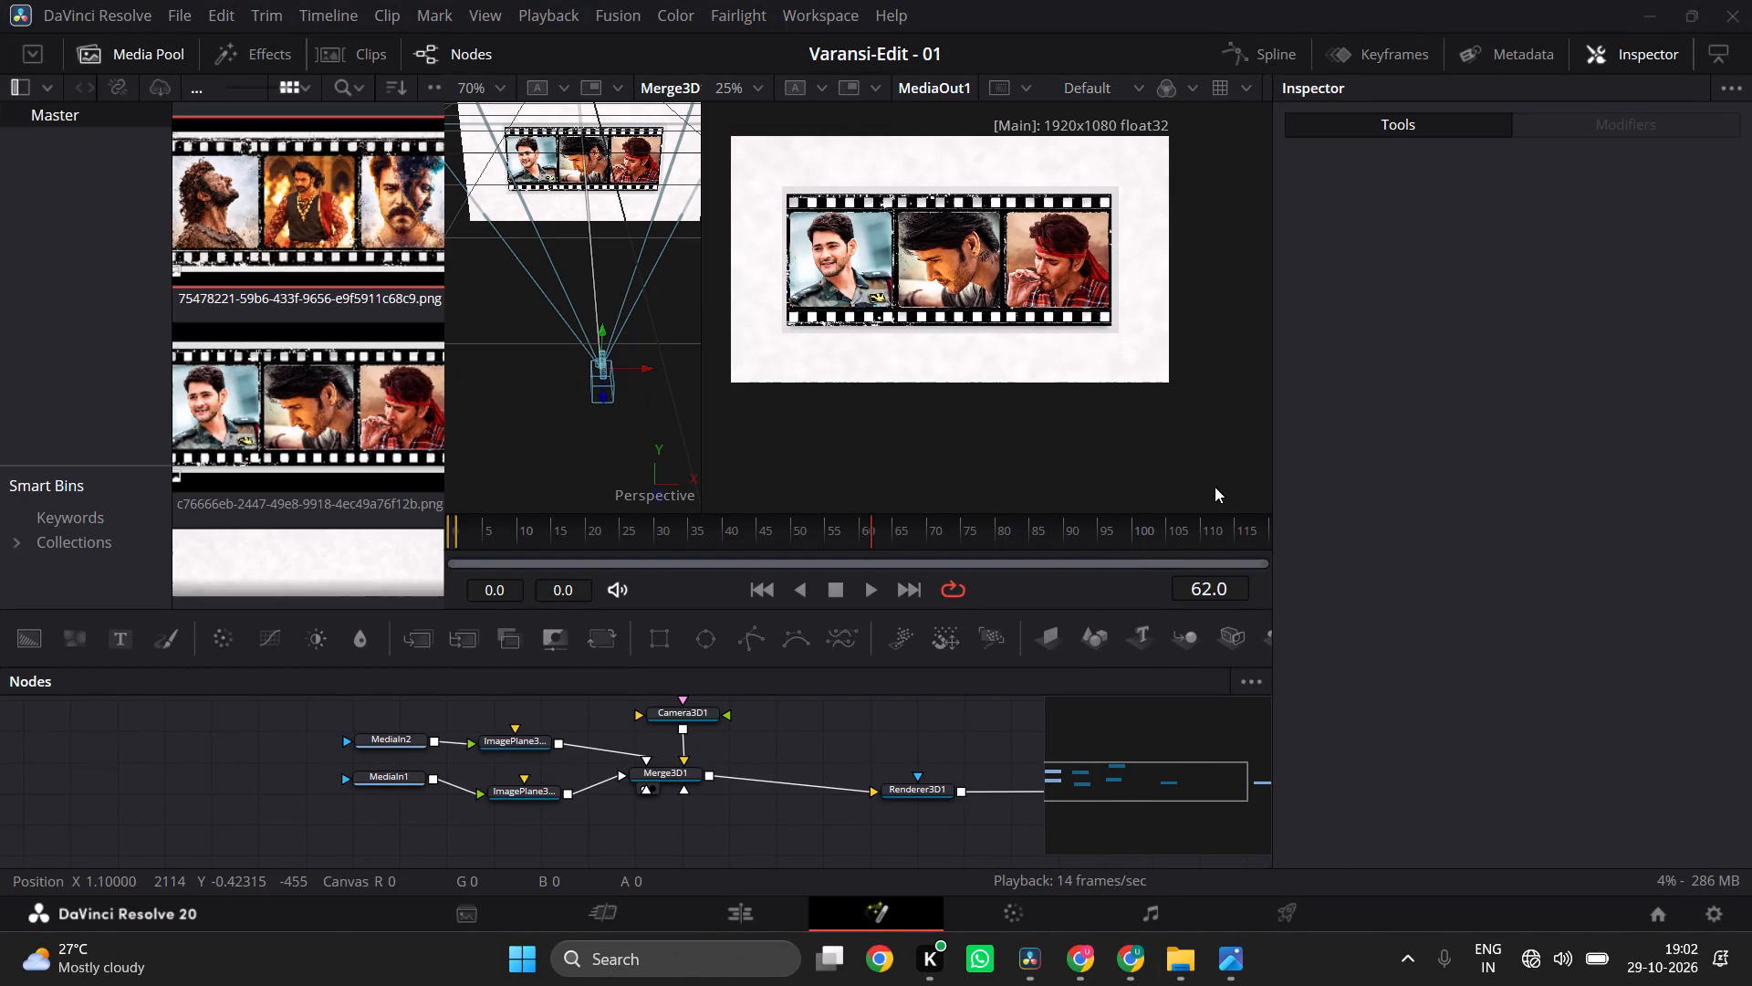
# Connect the computer to the iQOO Neo9 Pro Wi-Fi network.
pyautogui.click(1558, 970)
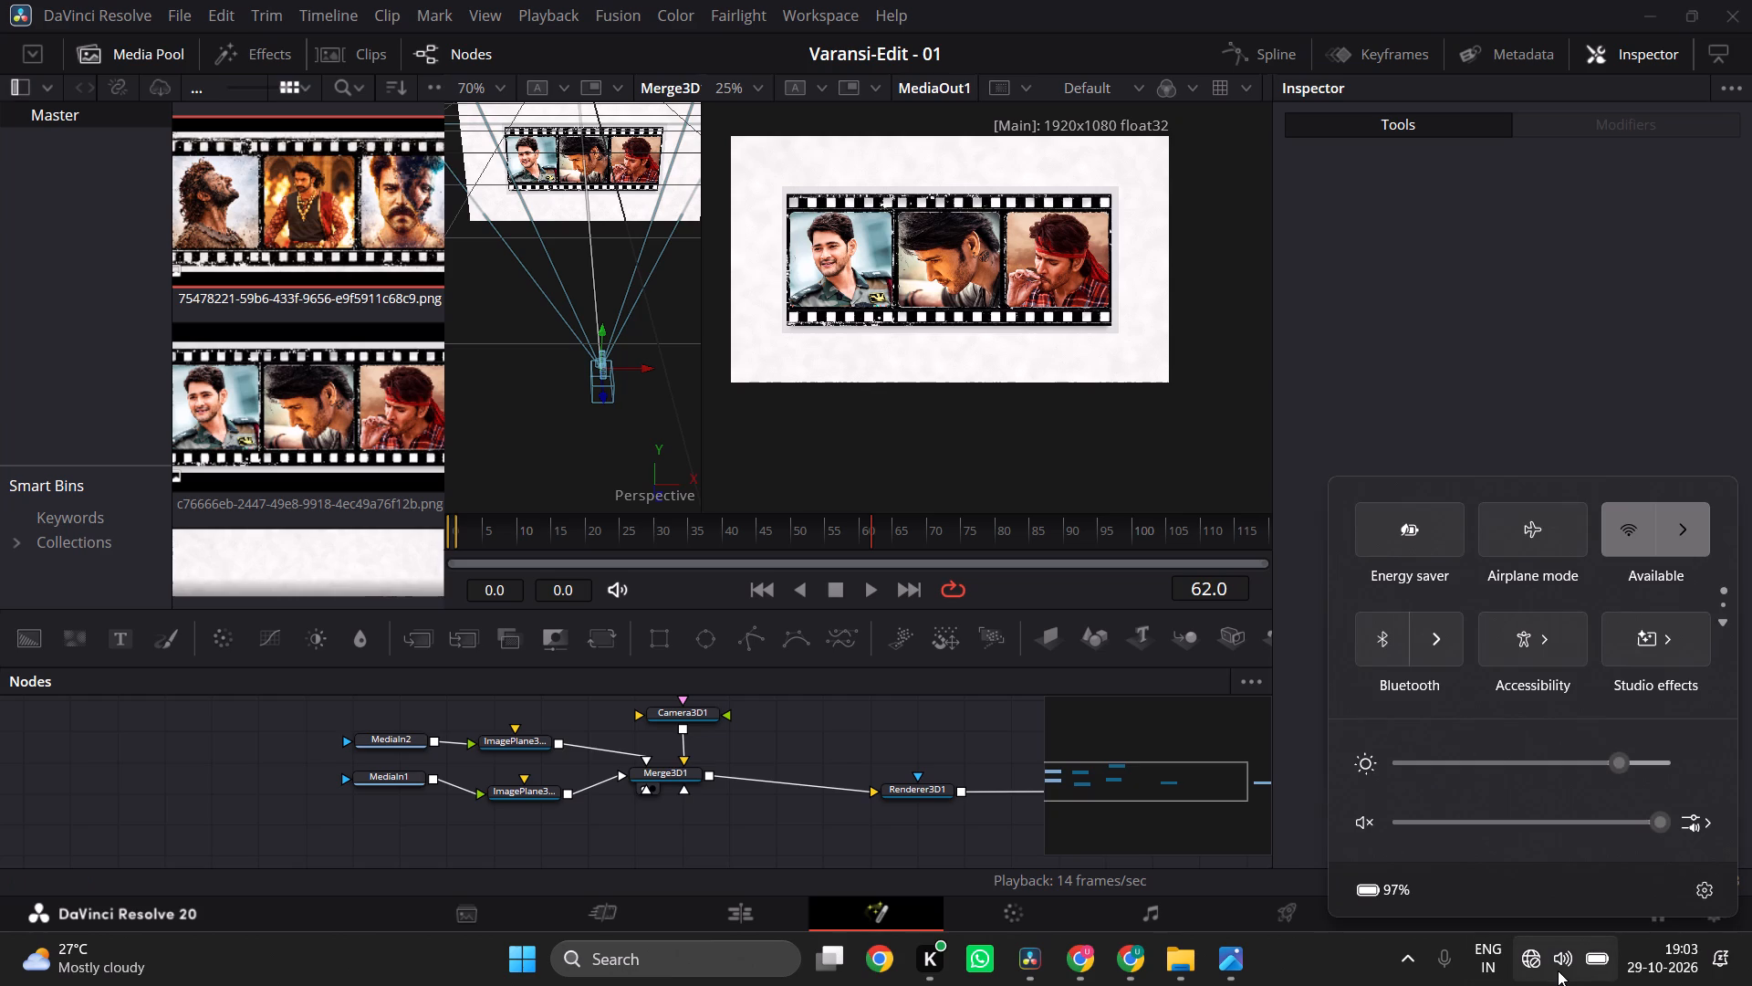
pyautogui.click(1678, 516)
pyautogui.scroll(6, 1607, 562)
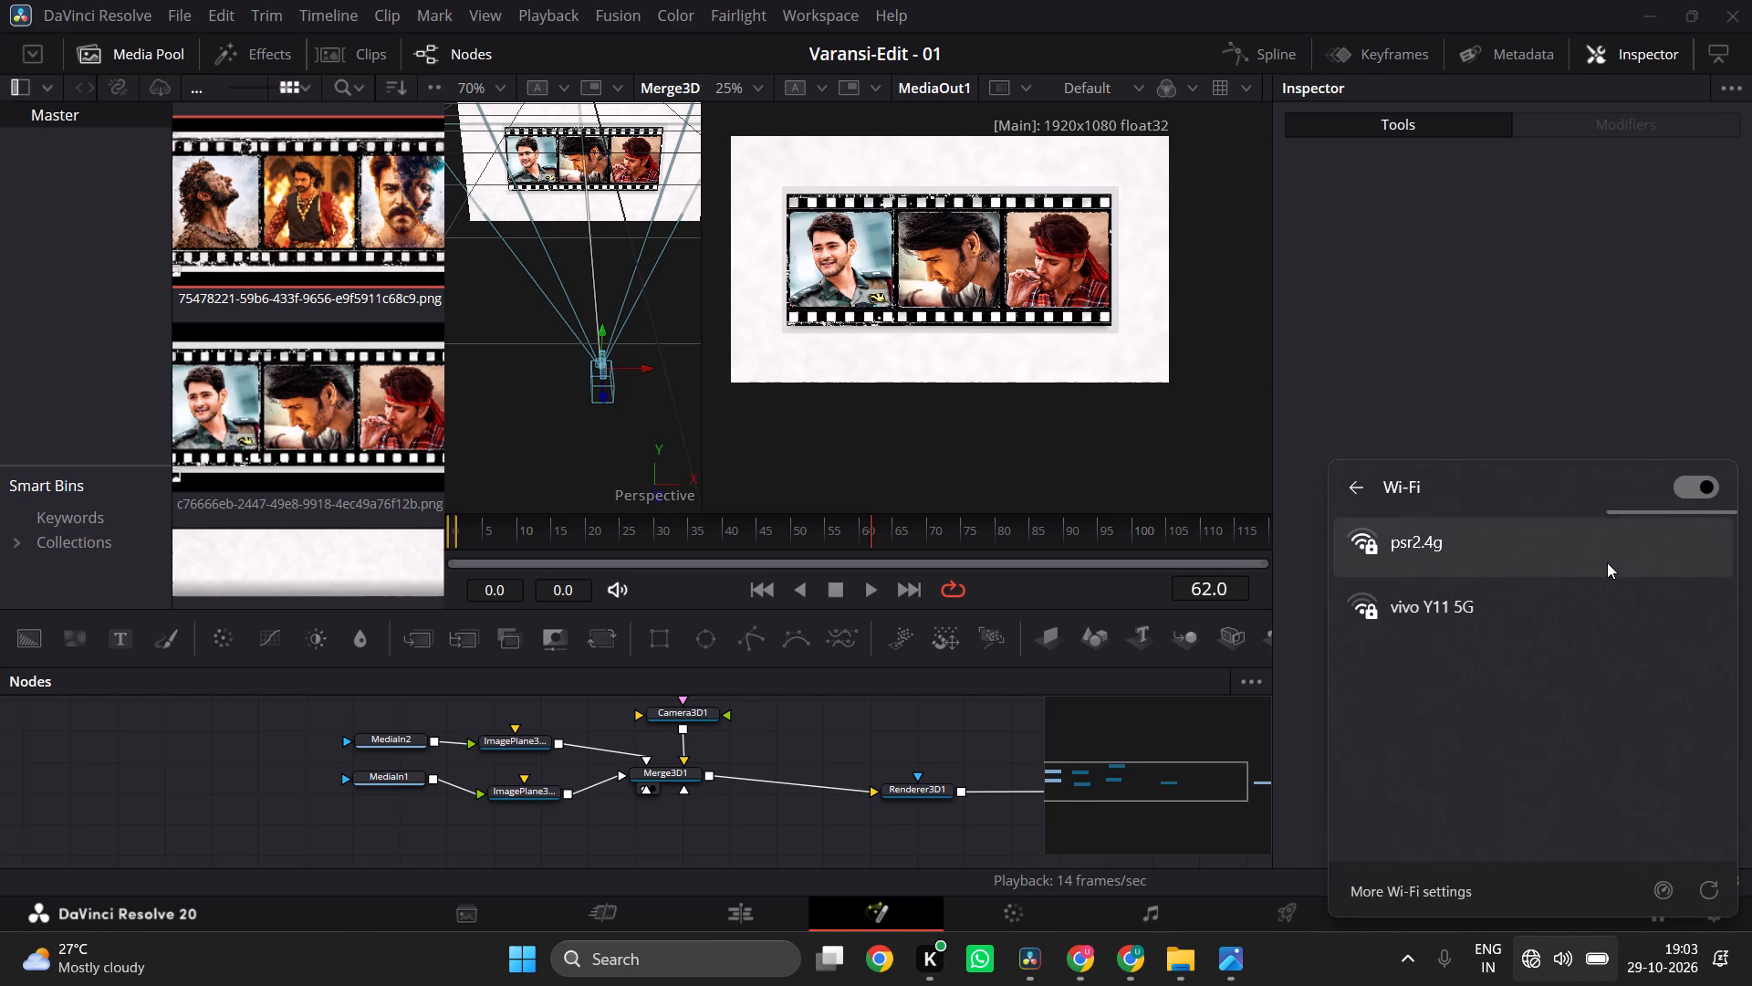
pyautogui.scroll(1, 1607, 562)
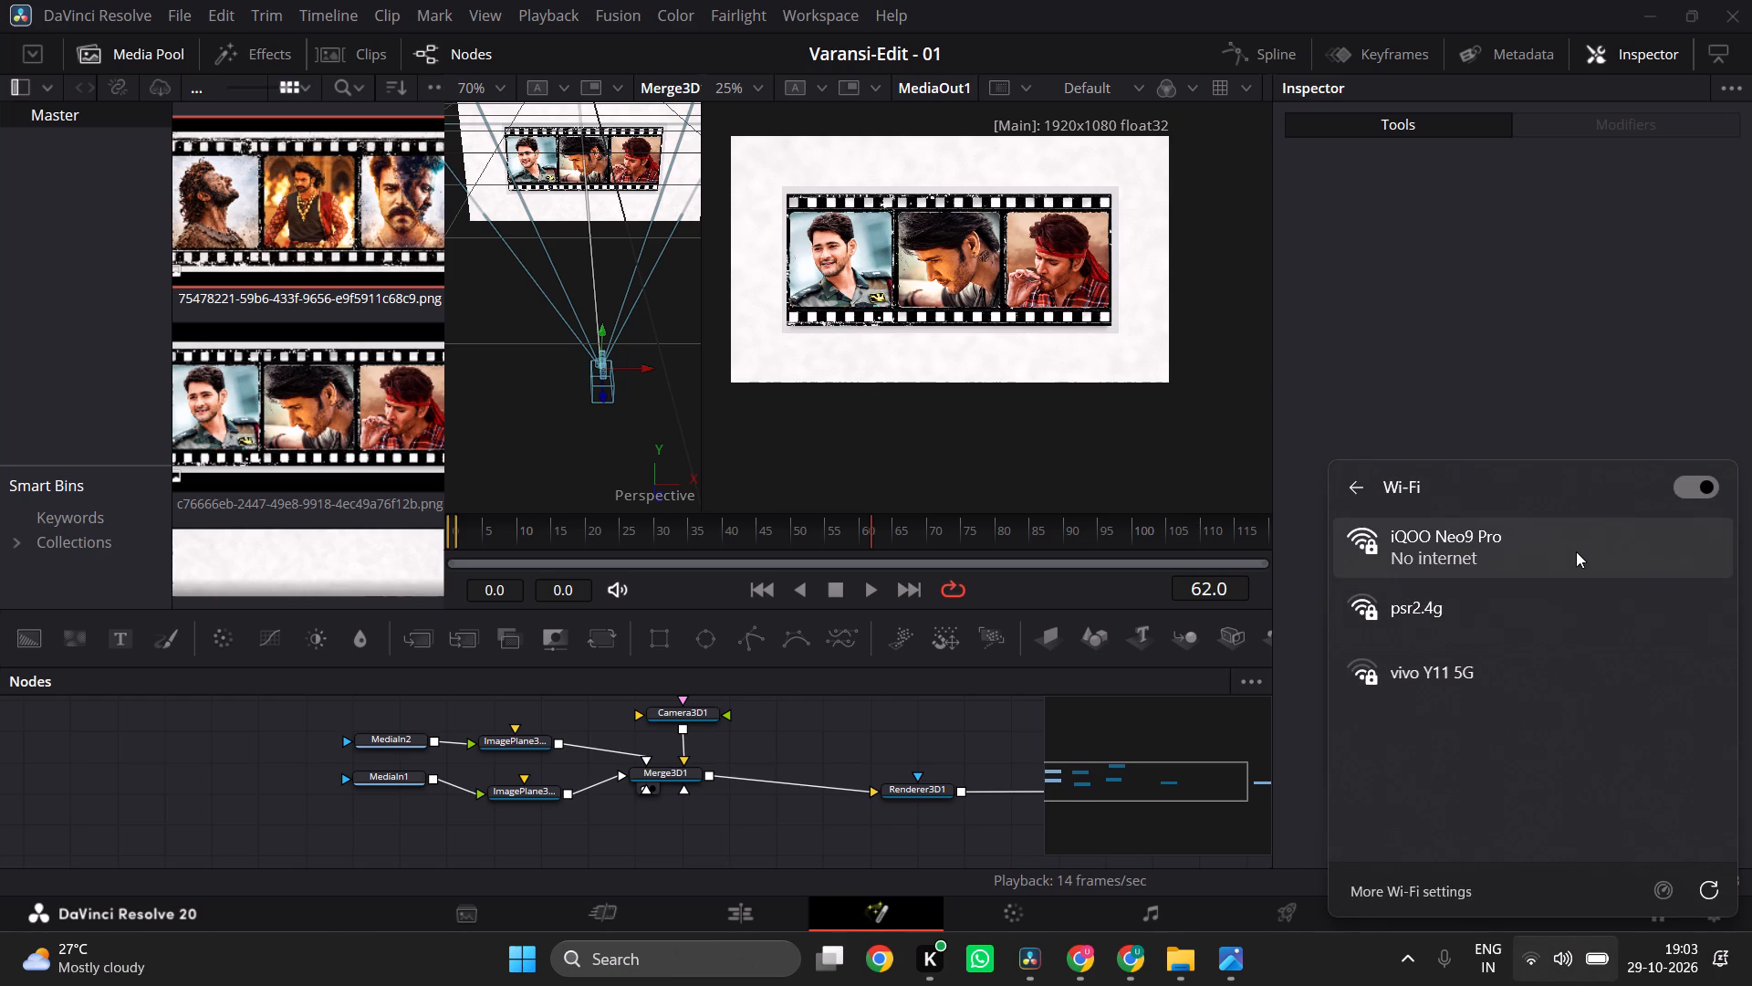
pyautogui.click(1576, 551)
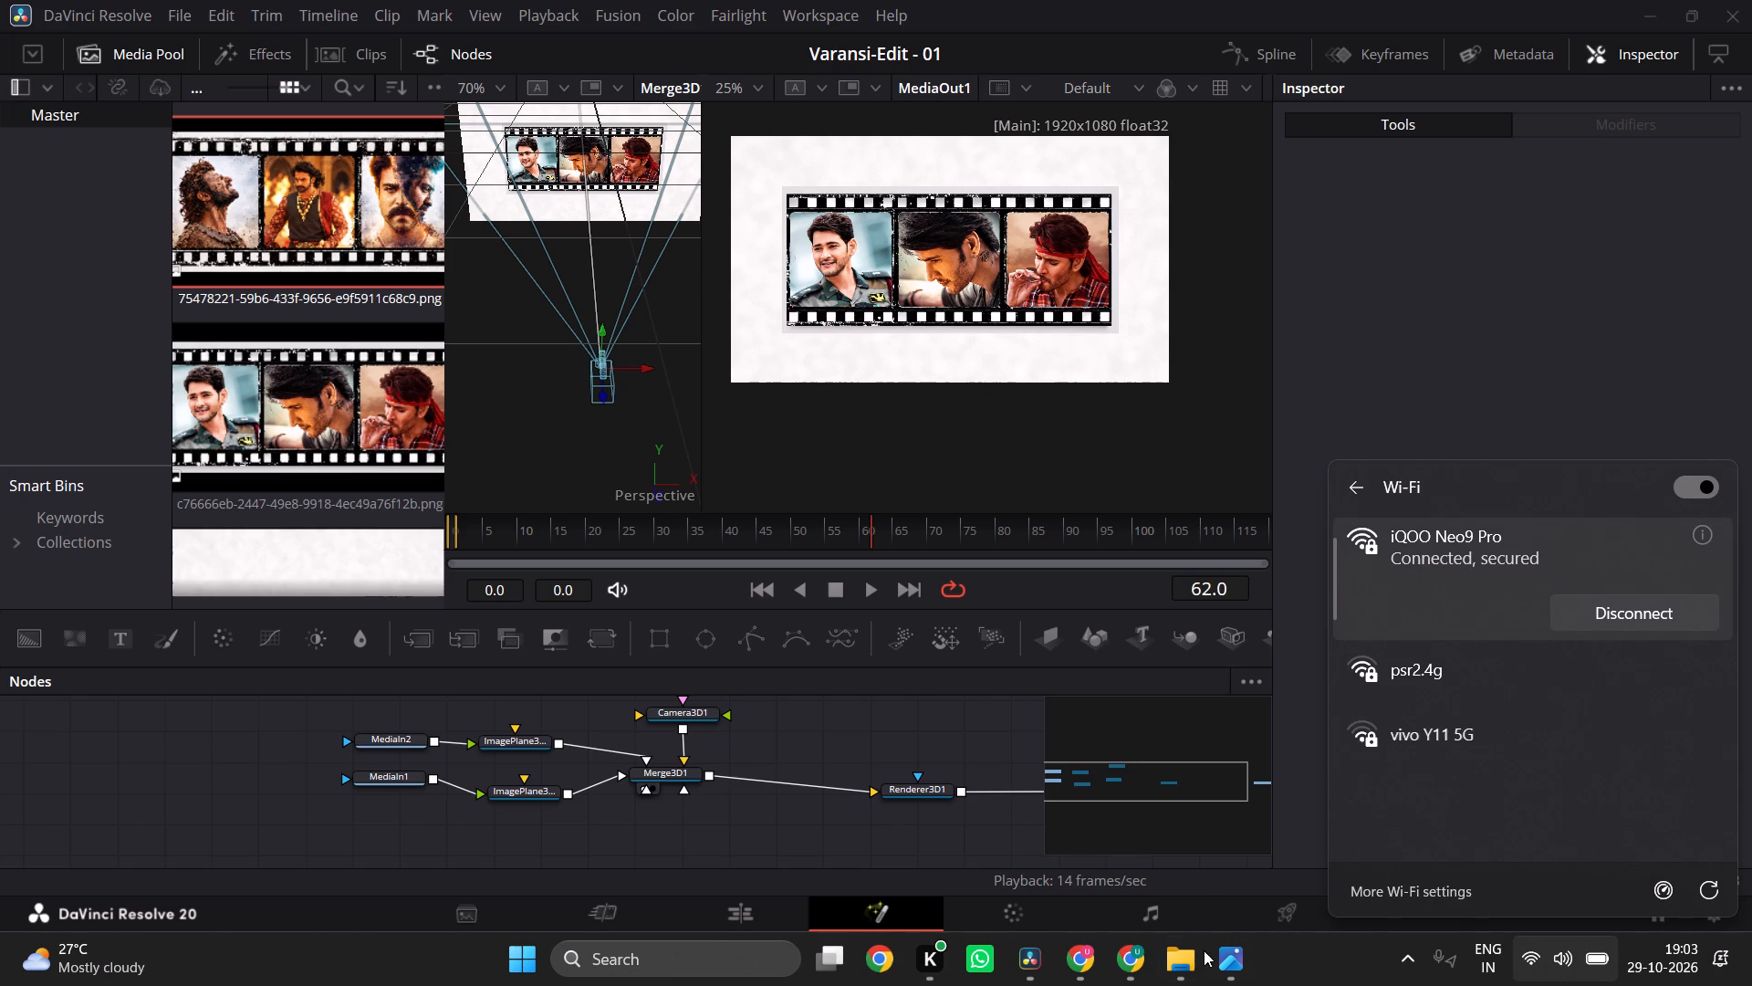
# Switch to the Photos window showing the three-frame film-strip image and close it.
pyautogui.click(1237, 973)
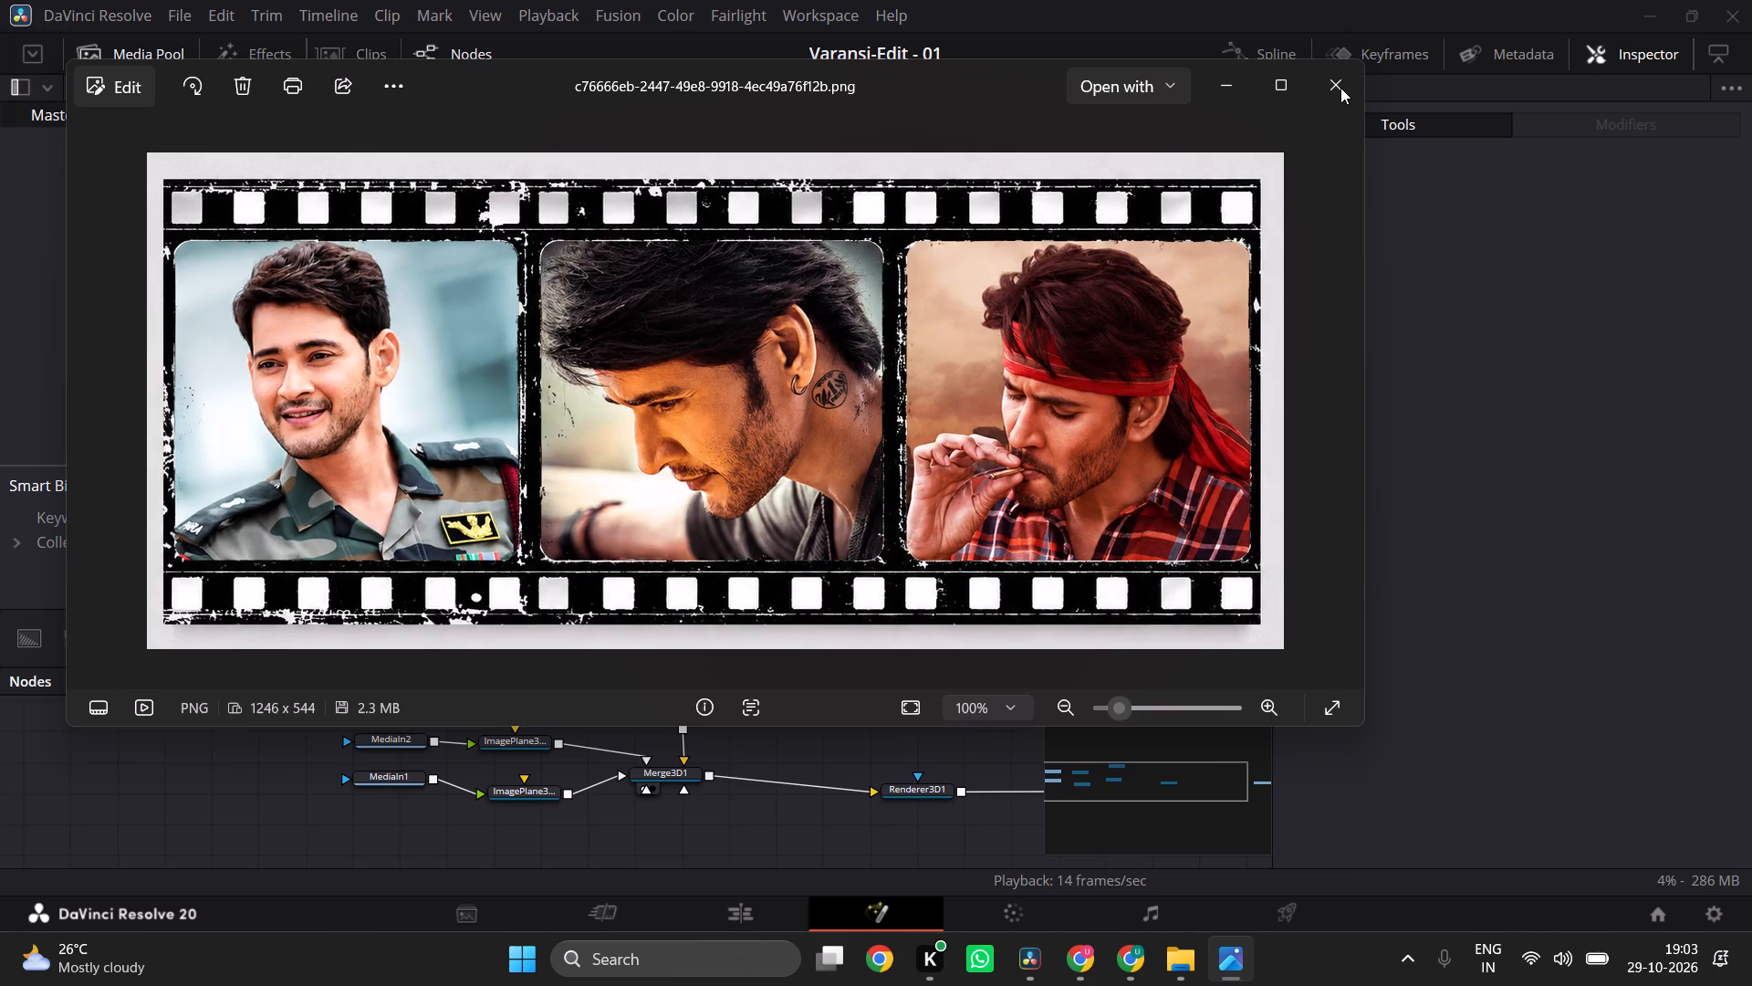
pyautogui.click(1340, 88)
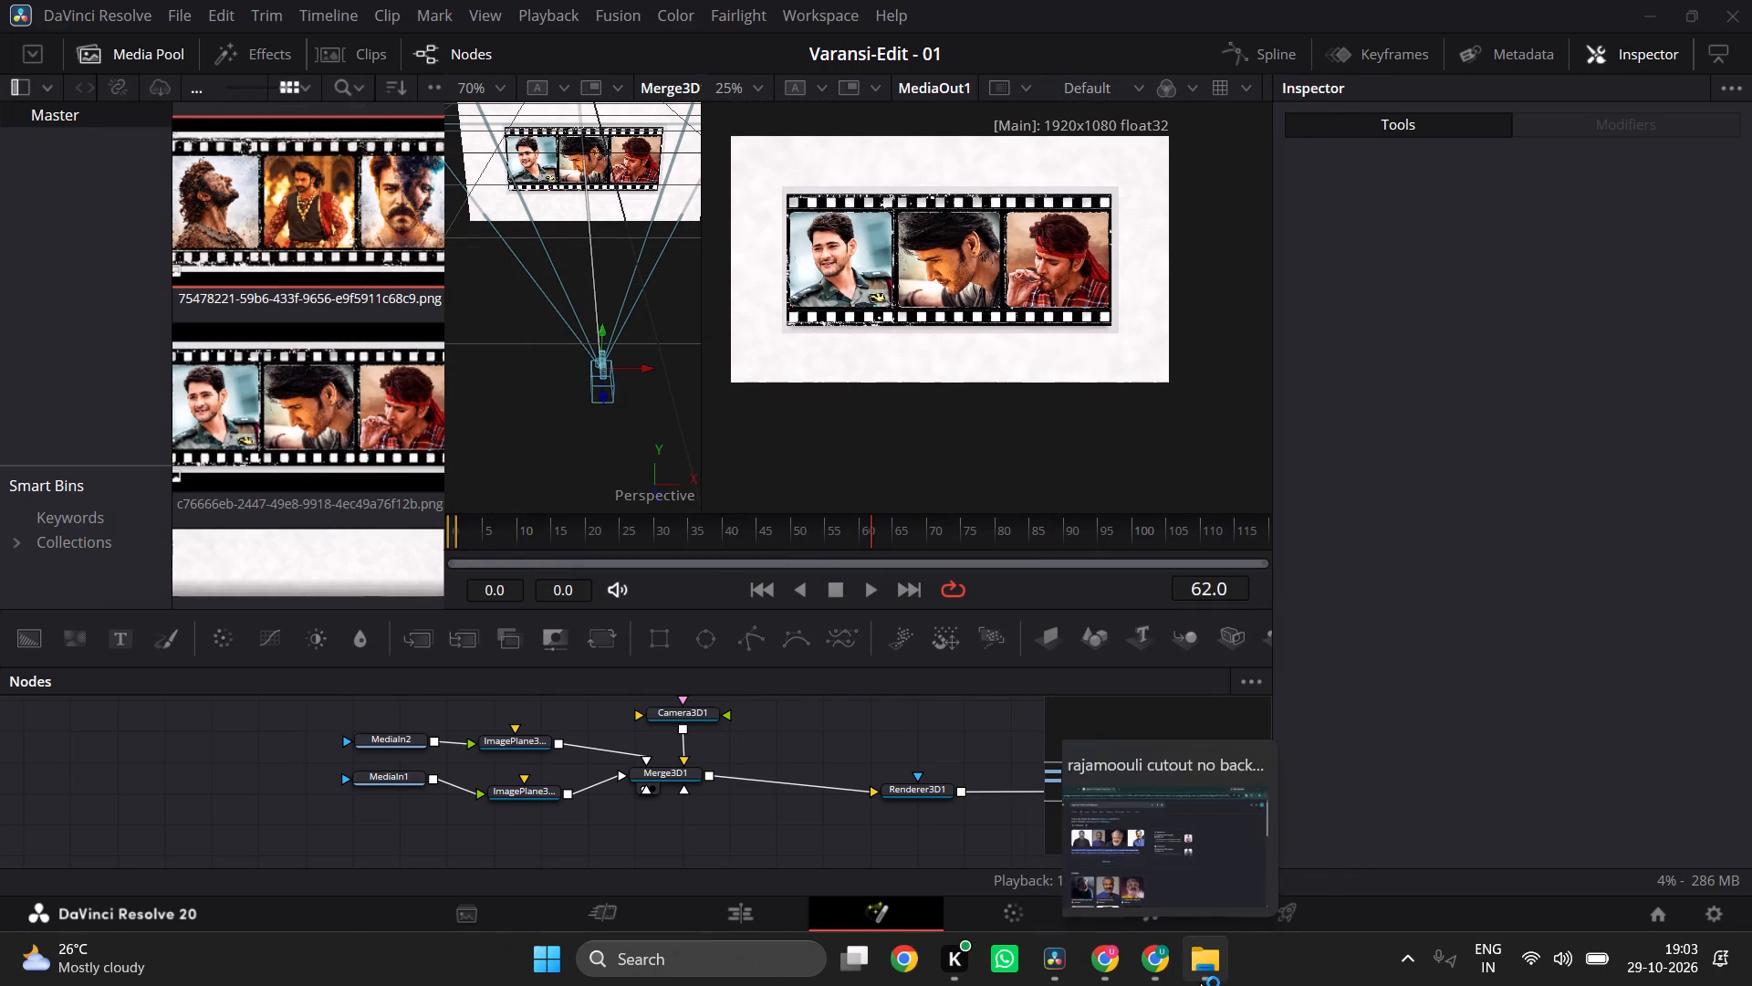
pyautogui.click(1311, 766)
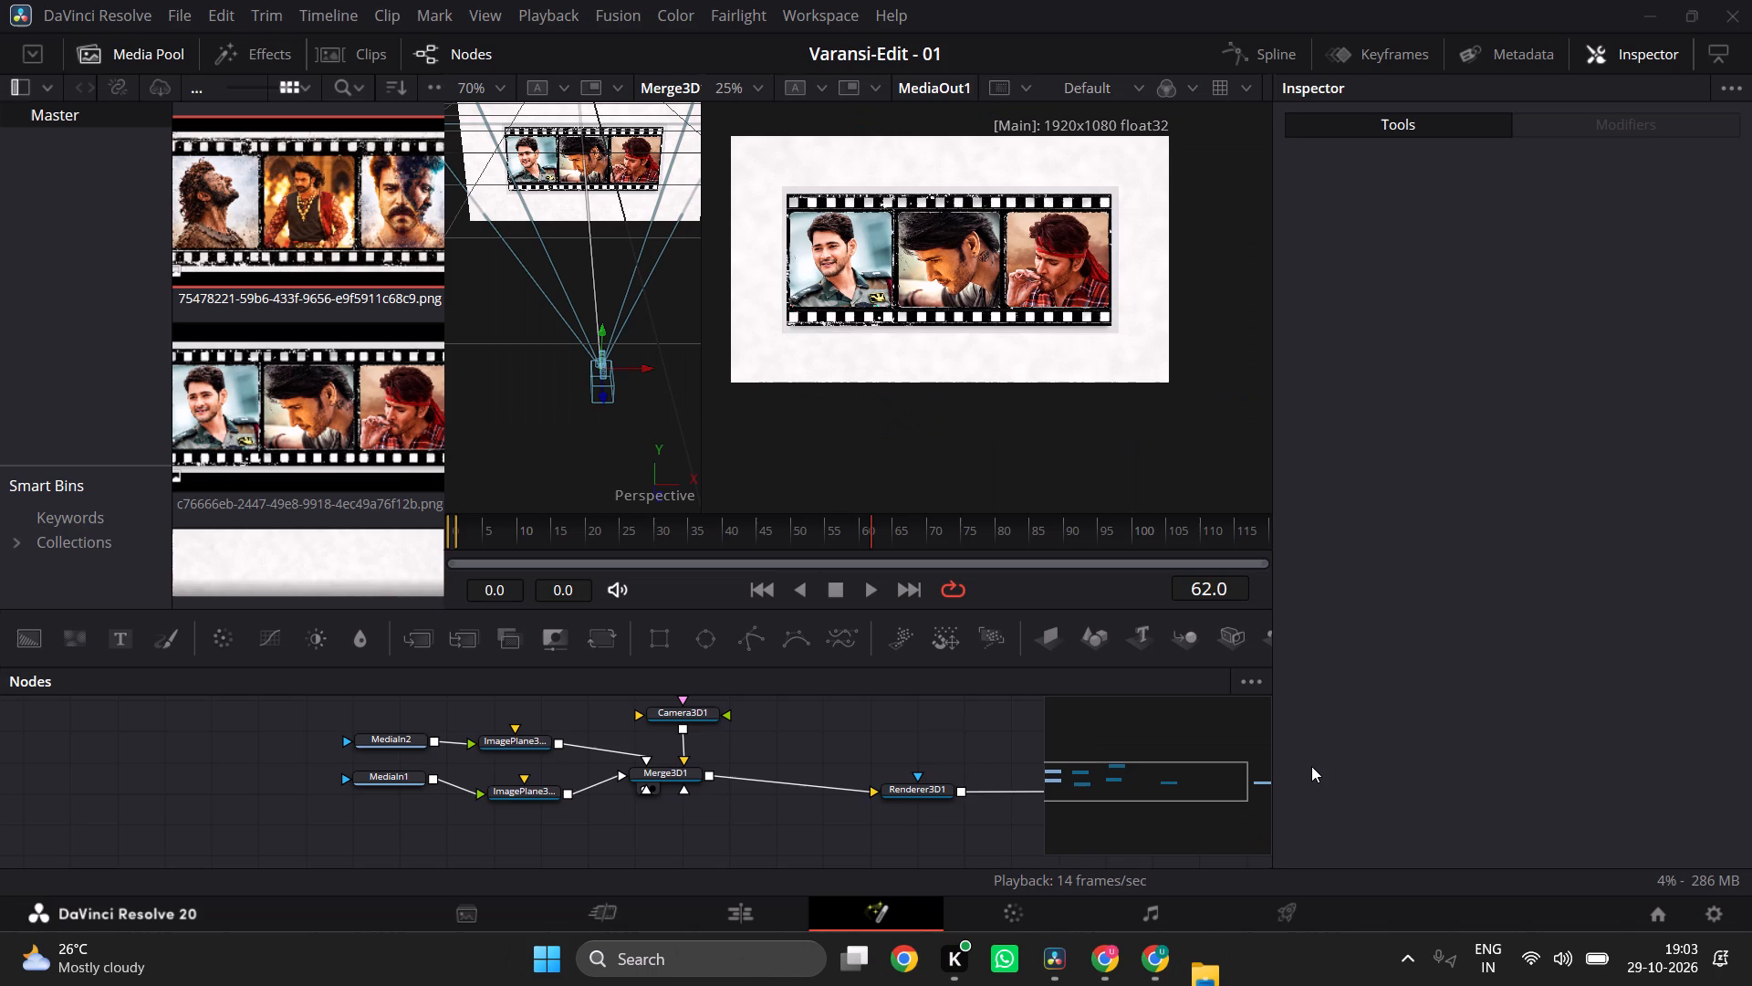
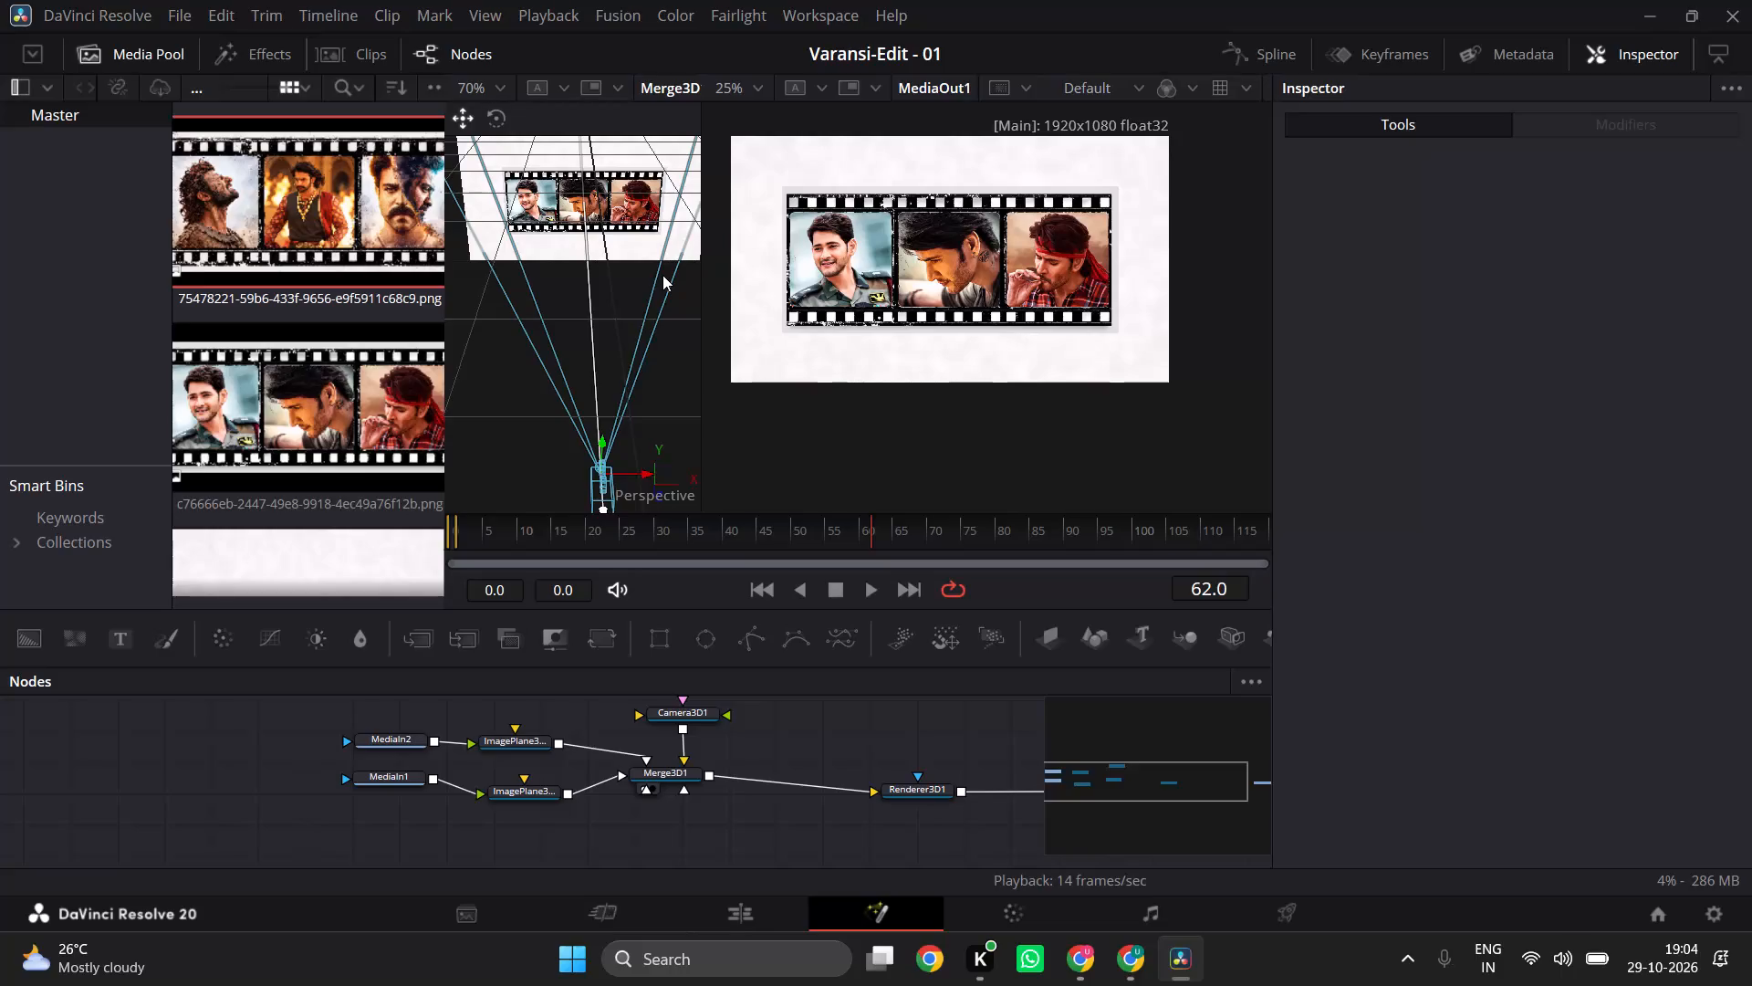
# Search the system for Notion and launch the Notion app.
pyautogui.click(706, 968)
pyautogui.write('no')
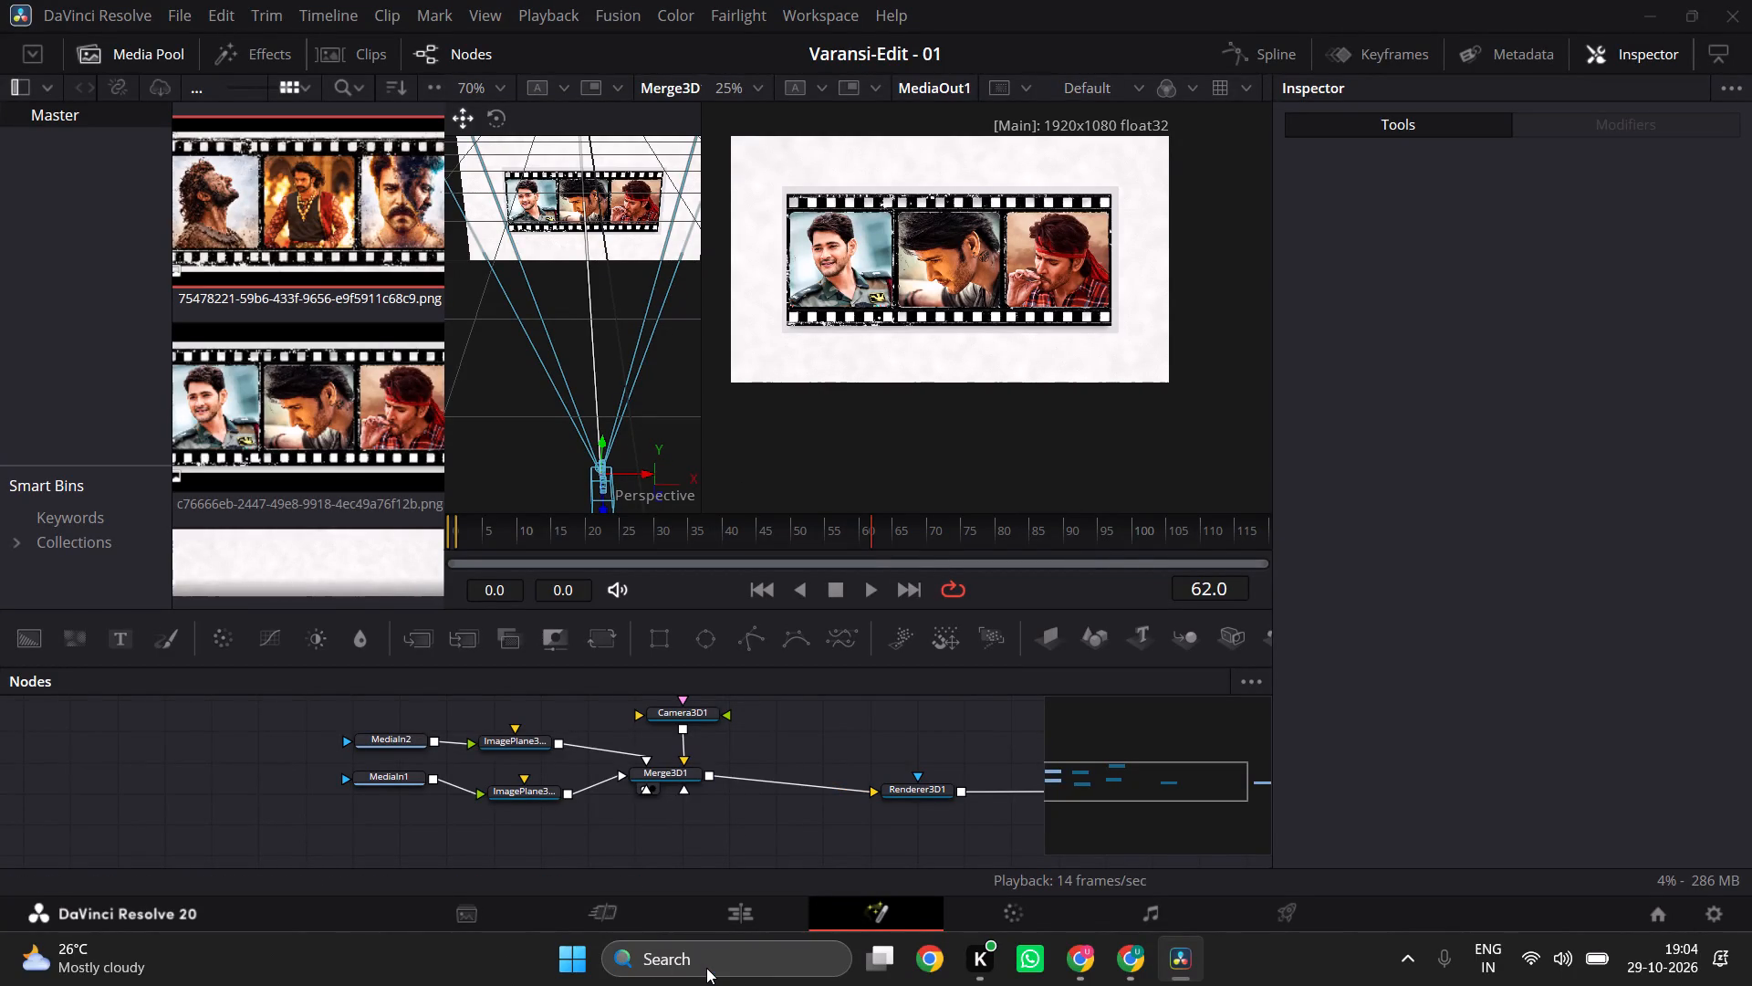
pyautogui.press('o')
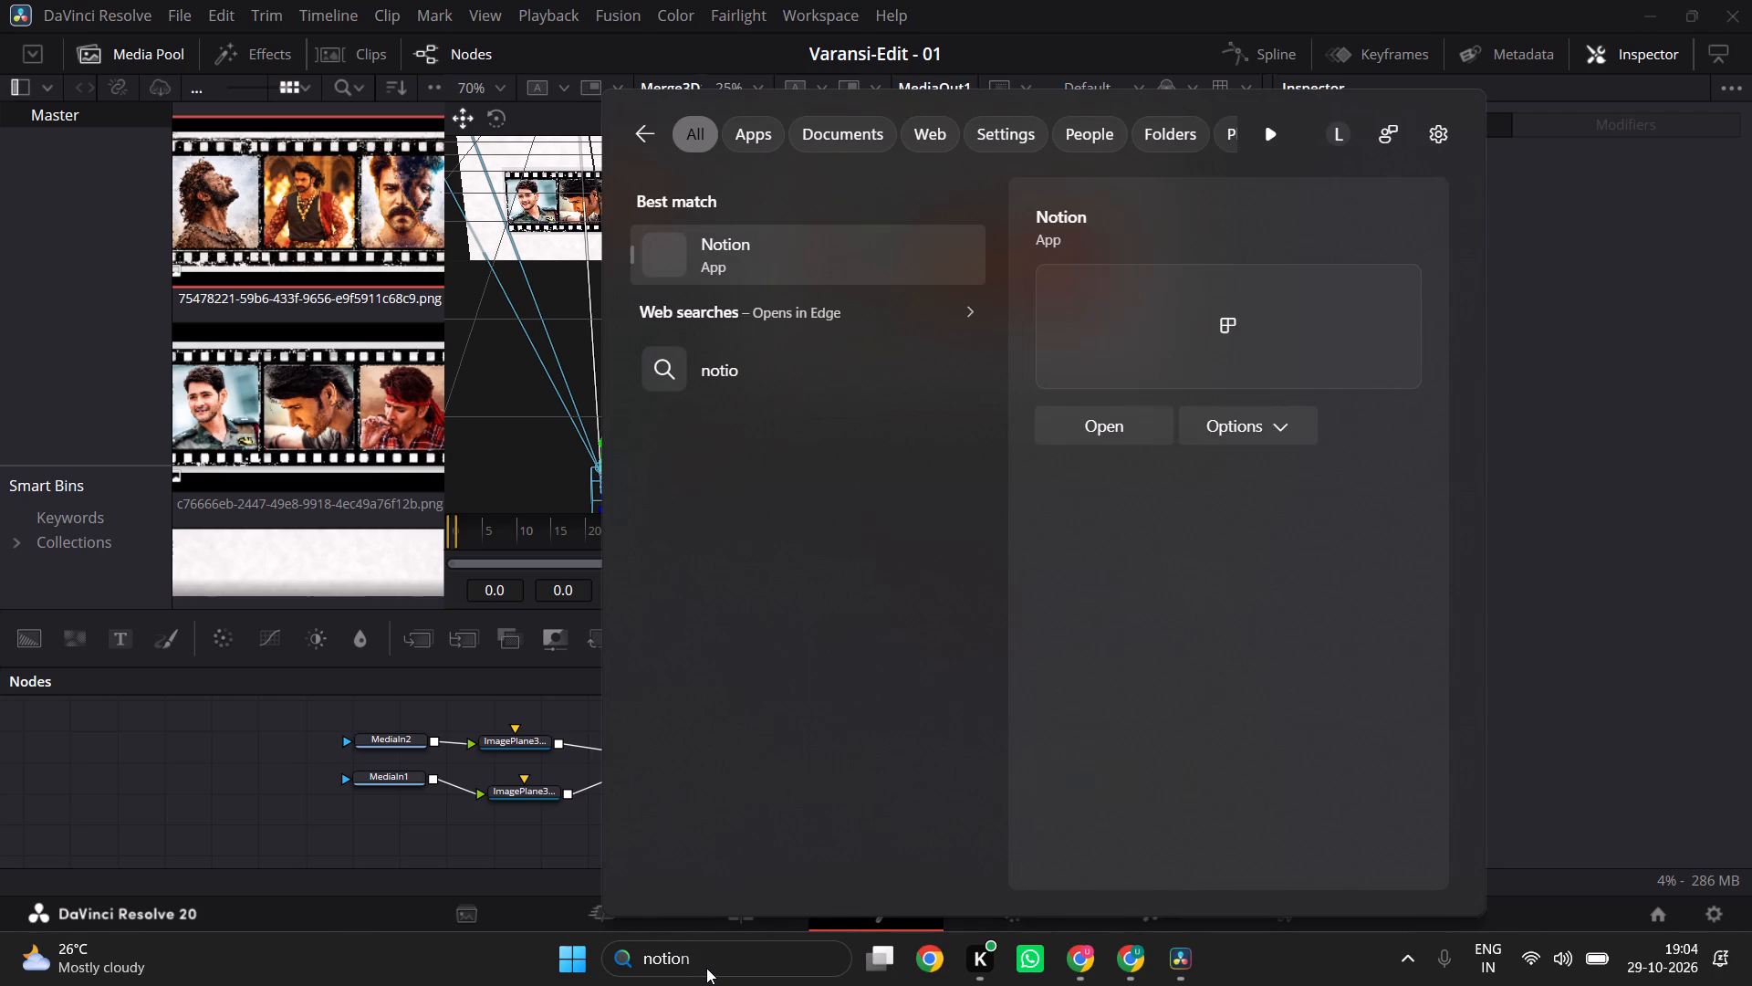
pyautogui.press('Return')
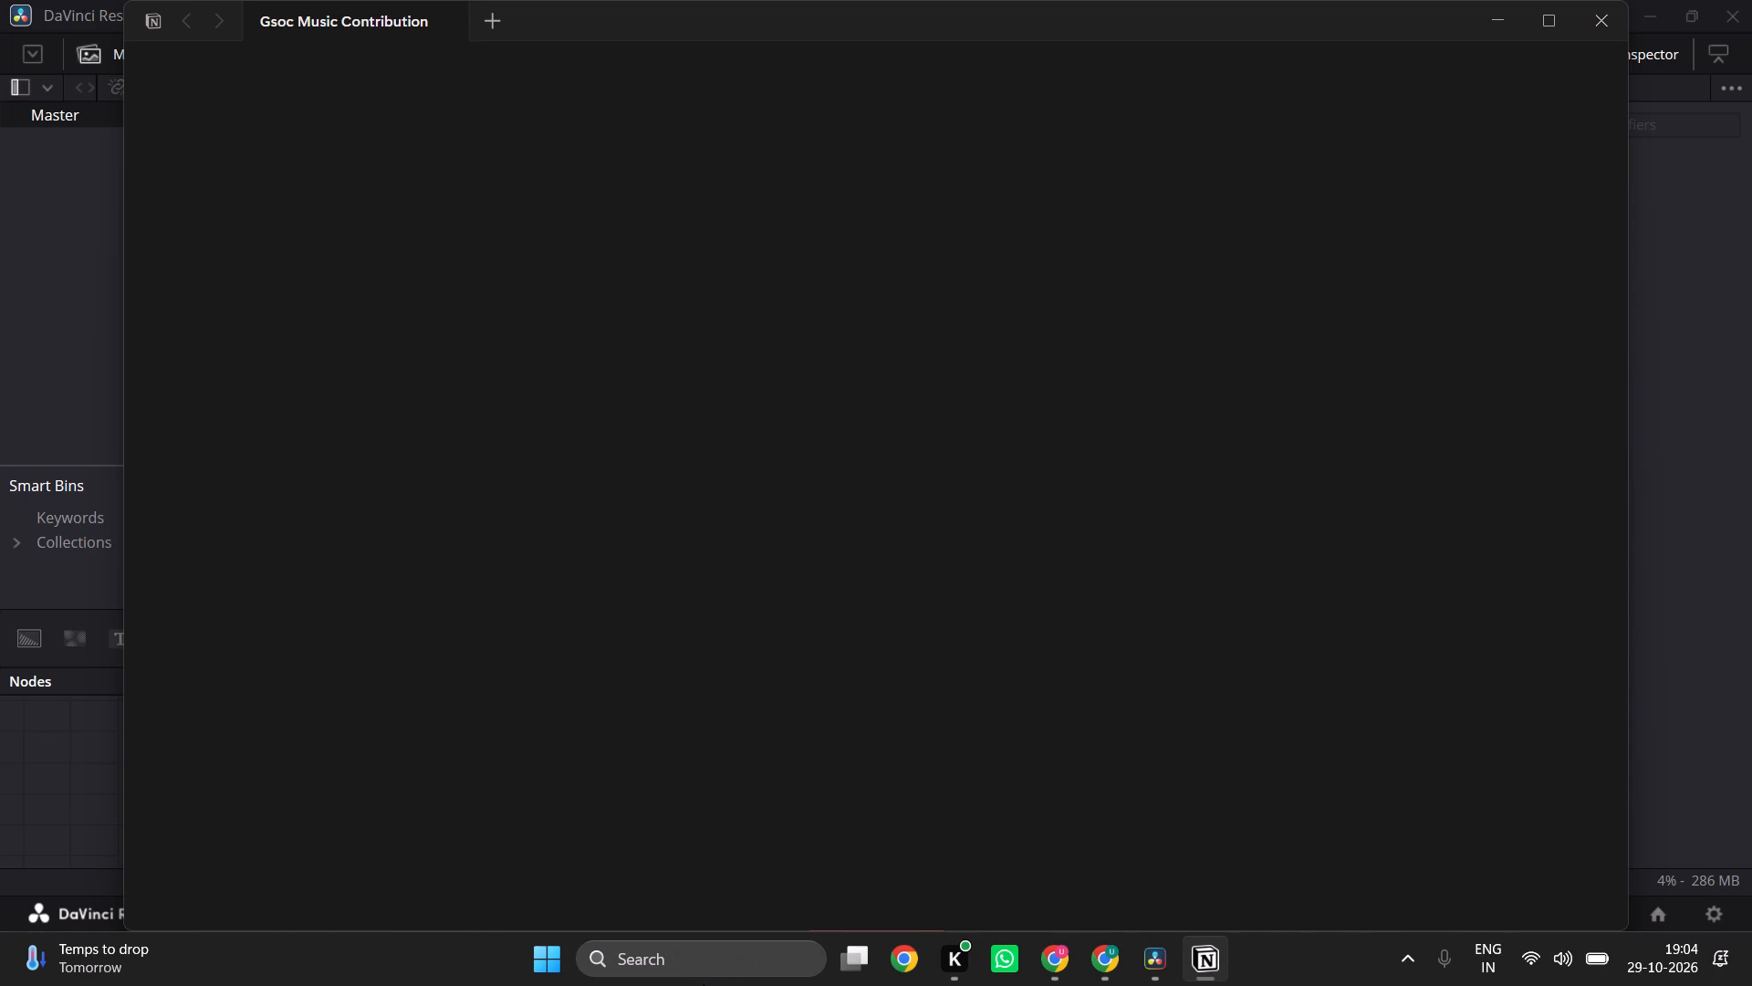
# Switch back to DaVinci Resolve, hide the media pool and widen the Merge3D1 perspective viewer.
pyautogui.click(1156, 959)
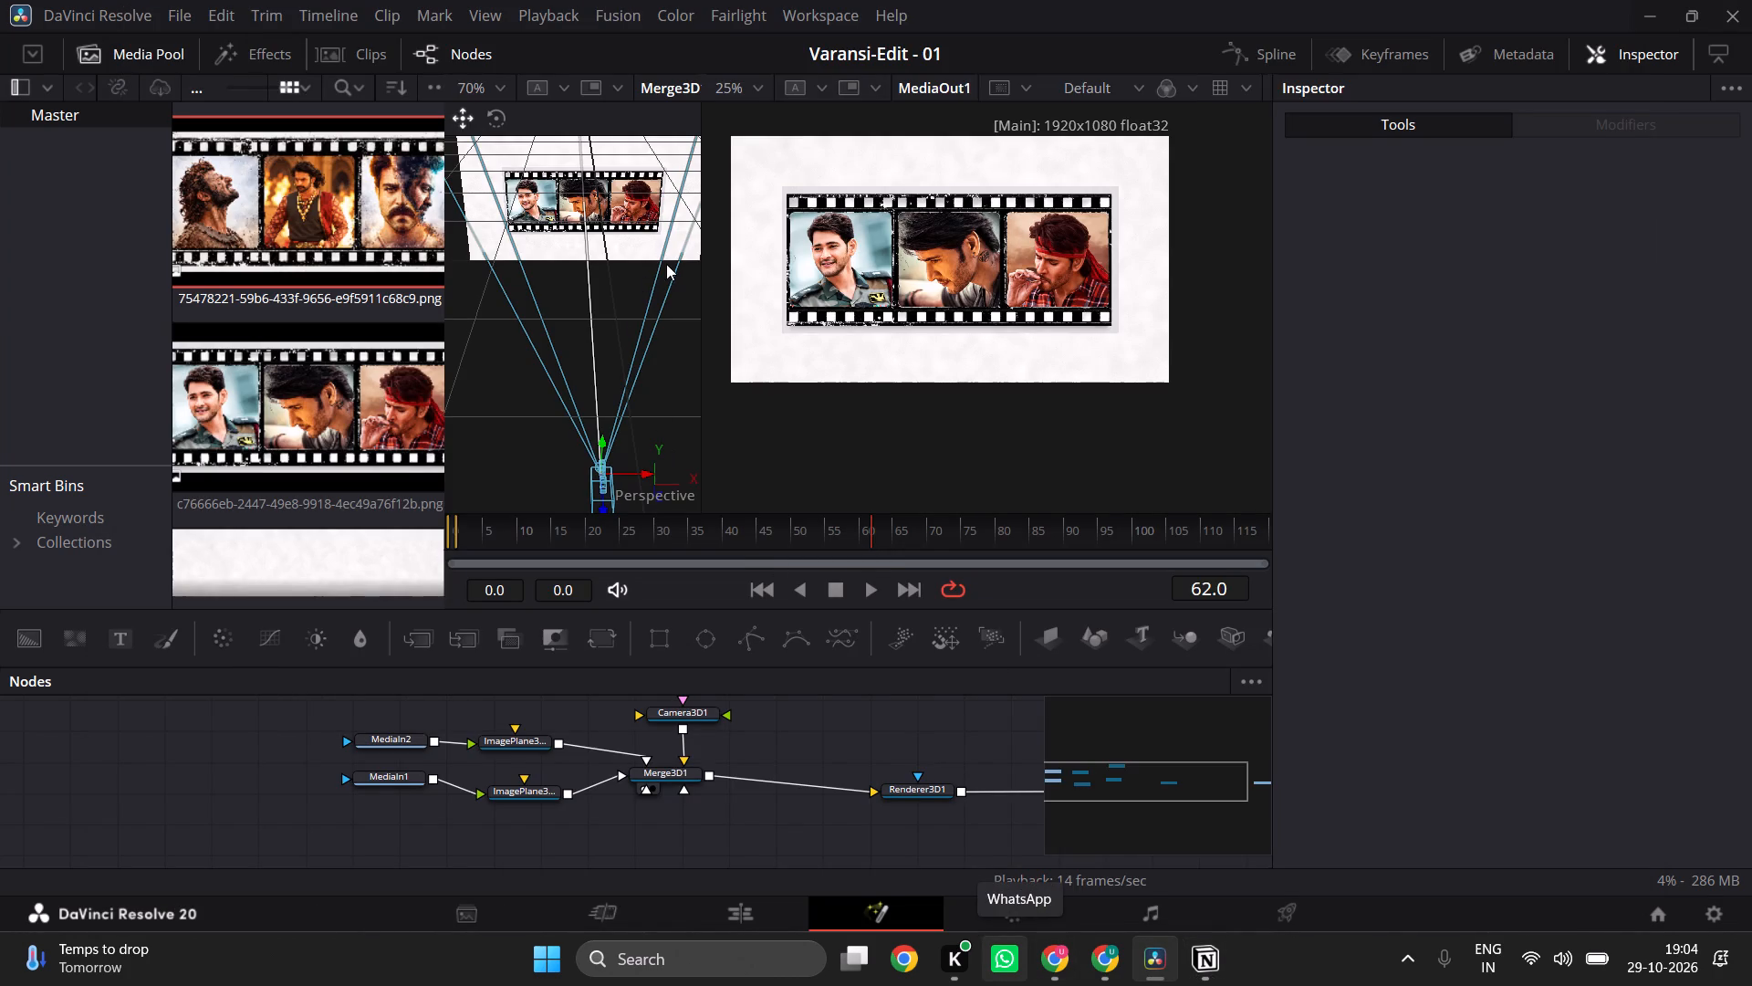
pyautogui.scroll(1, 662, 272)
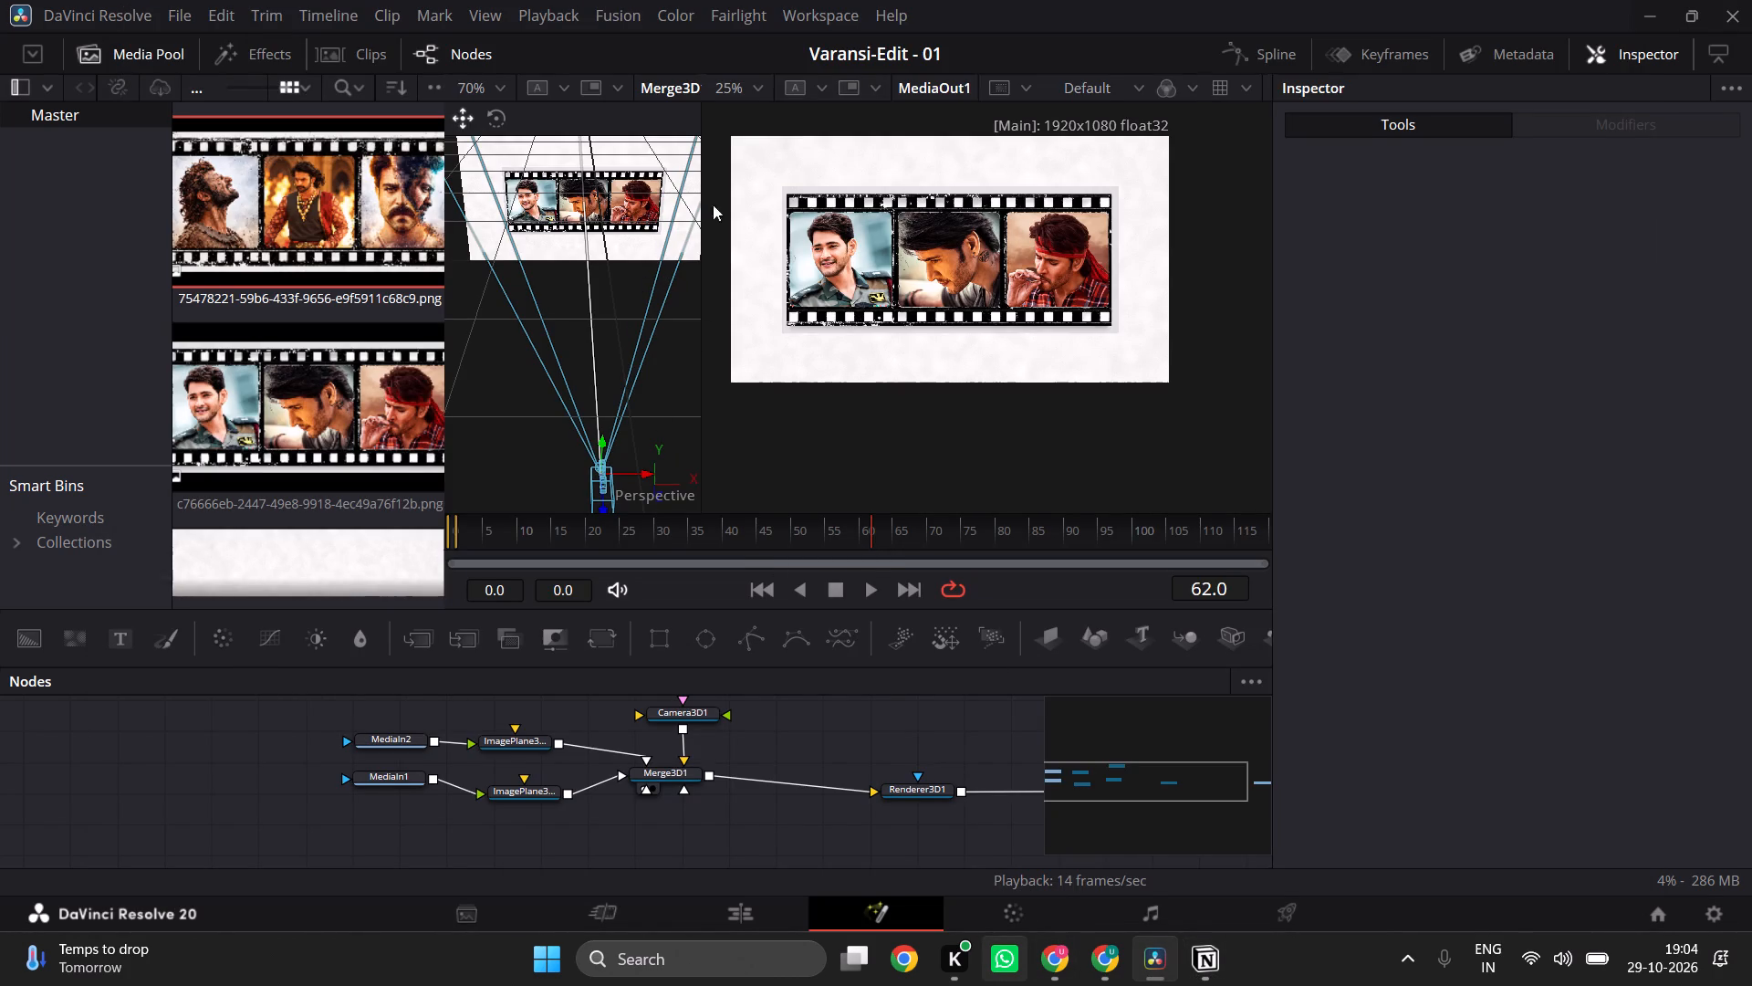
pyautogui.scroll(1, 613, 134)
pyautogui.moveTo(698, 380); pyautogui.dragTo(742, 389)
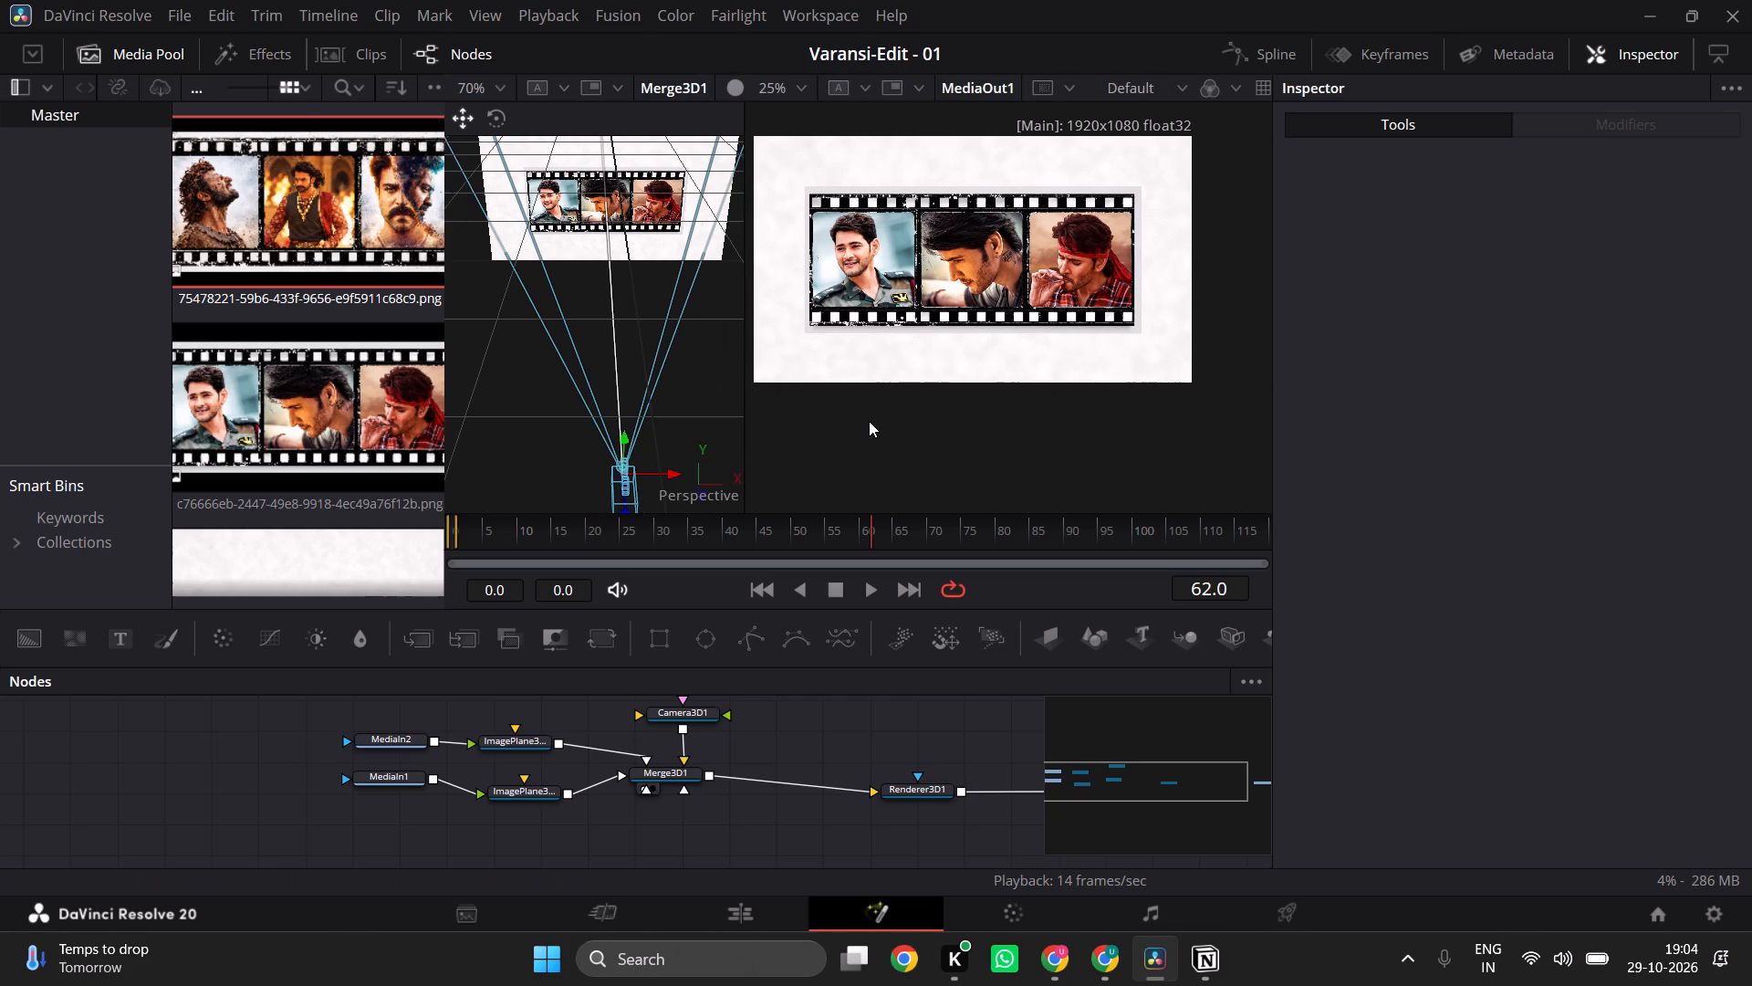
pyautogui.click(158, 53)
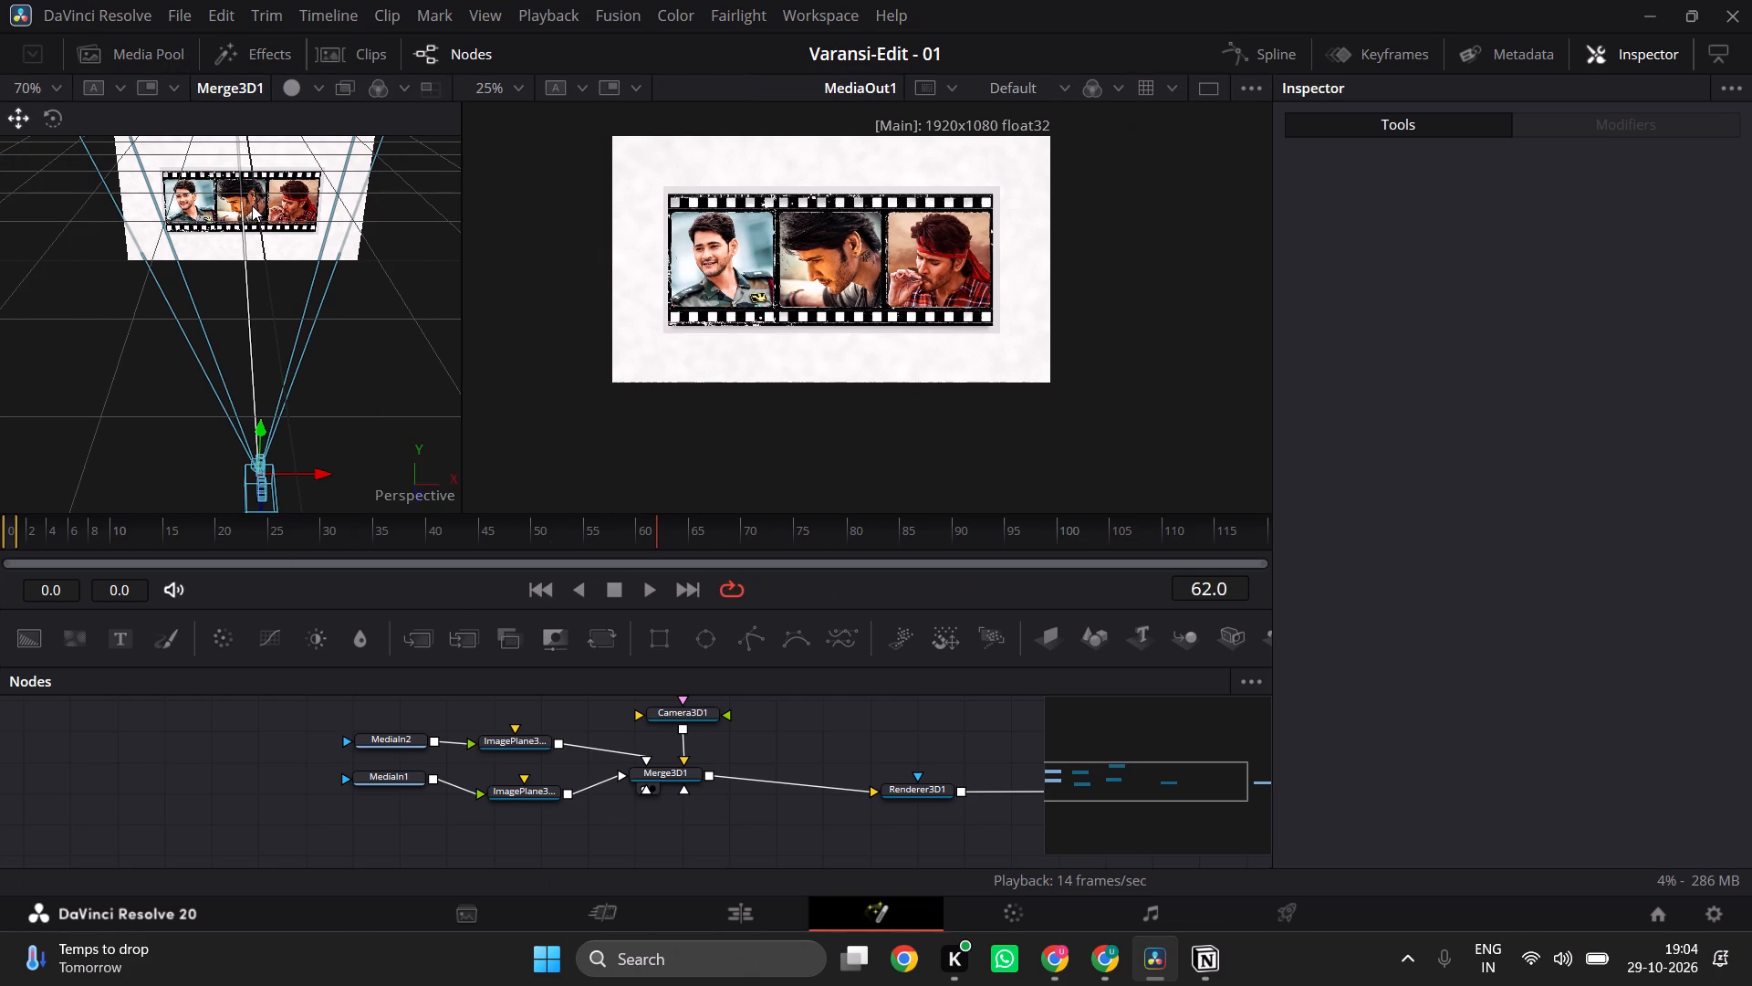
pyautogui.moveTo(461, 318); pyautogui.dragTo(653, 320)
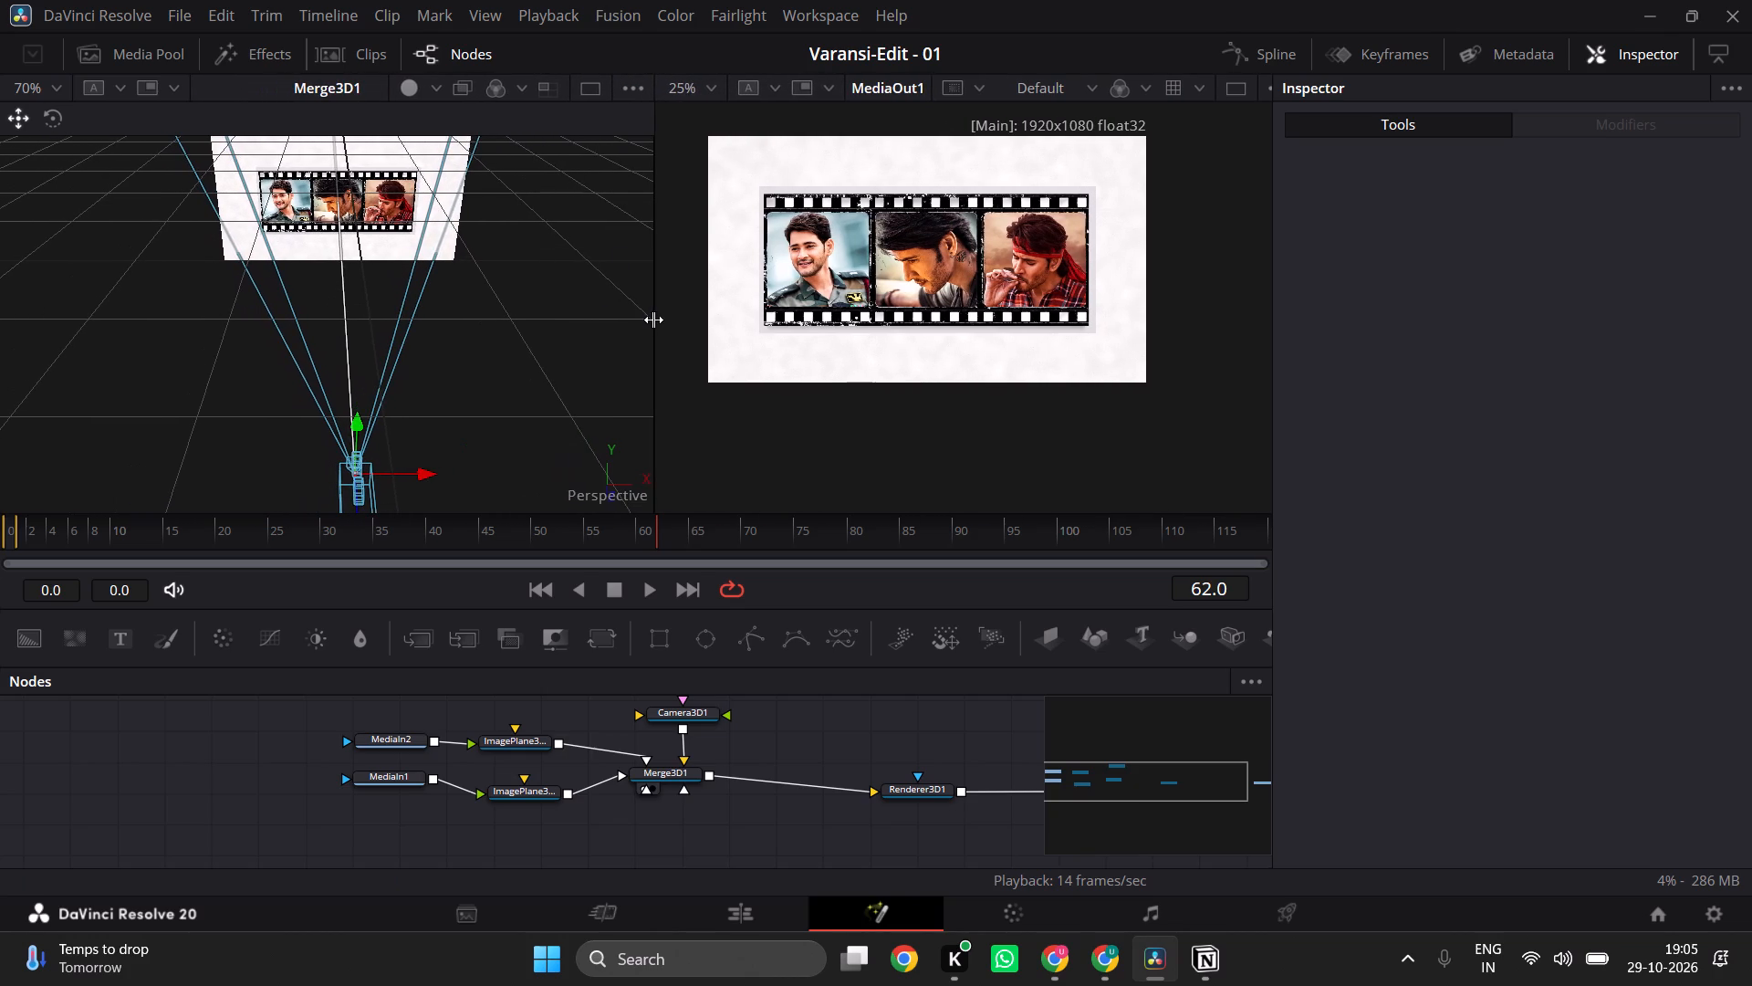
# Examine the layout of the camera, film strip and white background plane in the Merge3D1 perspective view.
pyautogui.moveTo(600, 236); pyautogui.dragTo(594, 368)
pyautogui.scroll(2, 580, 332)
pyautogui.scroll(-1, 580, 332)
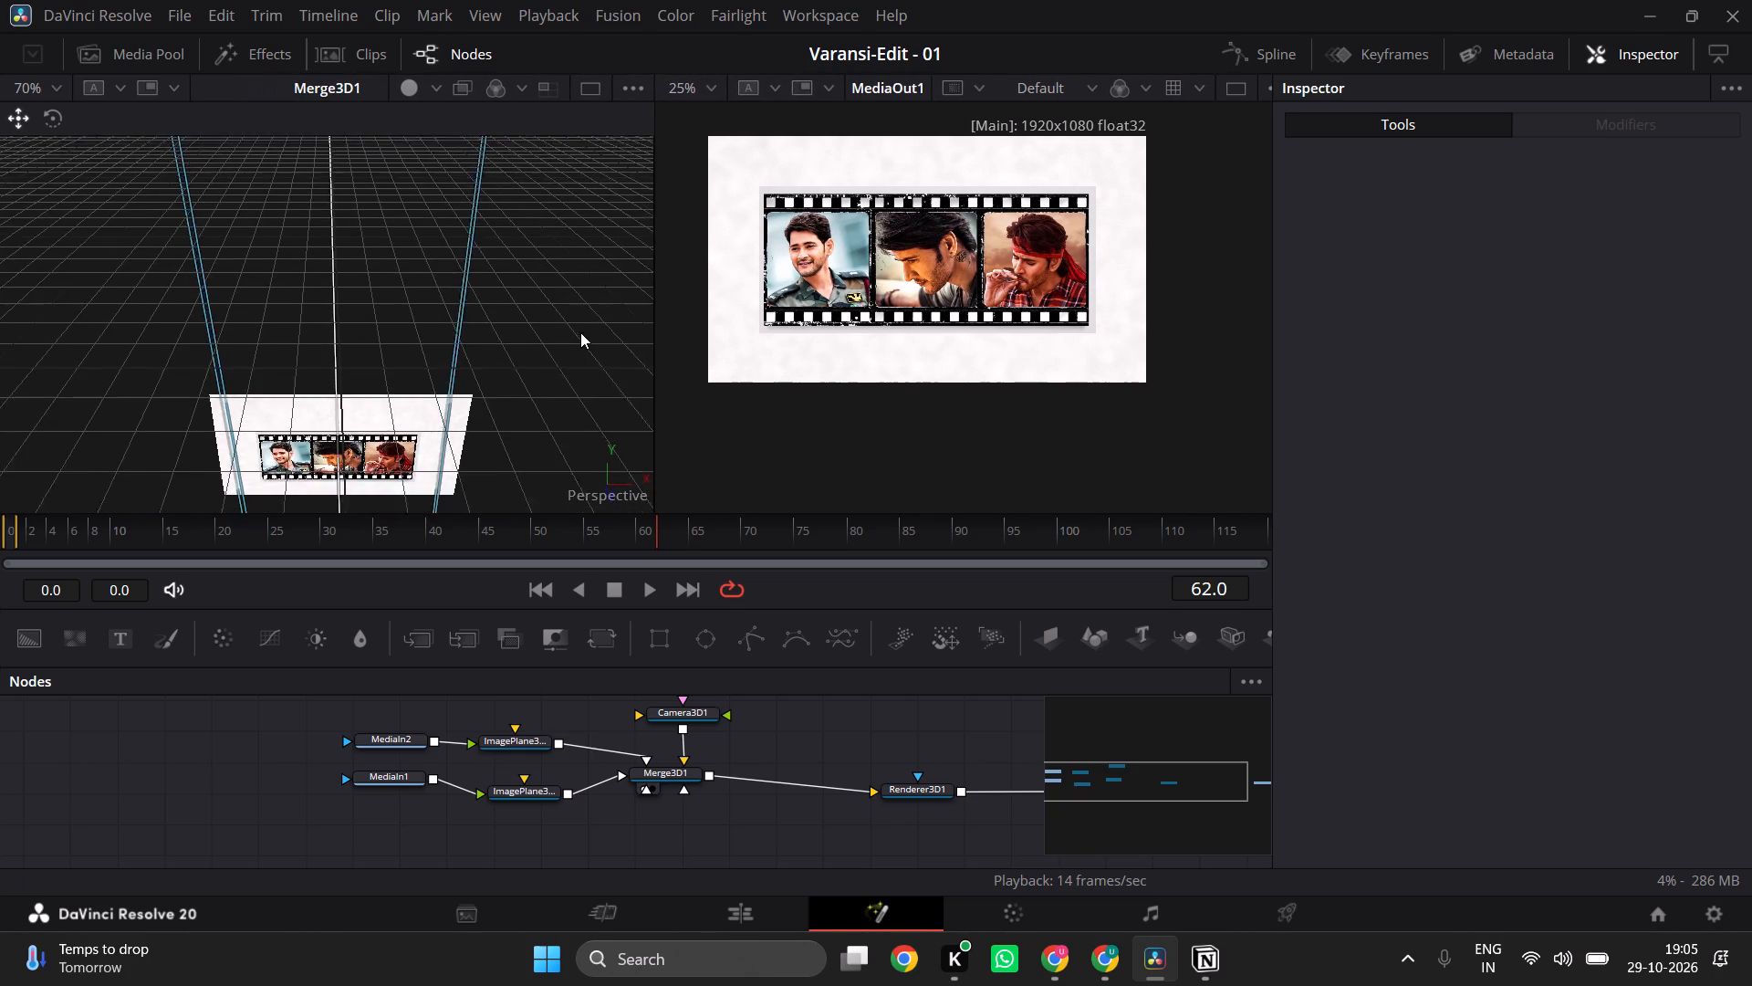
pyautogui.scroll(-2, 580, 332)
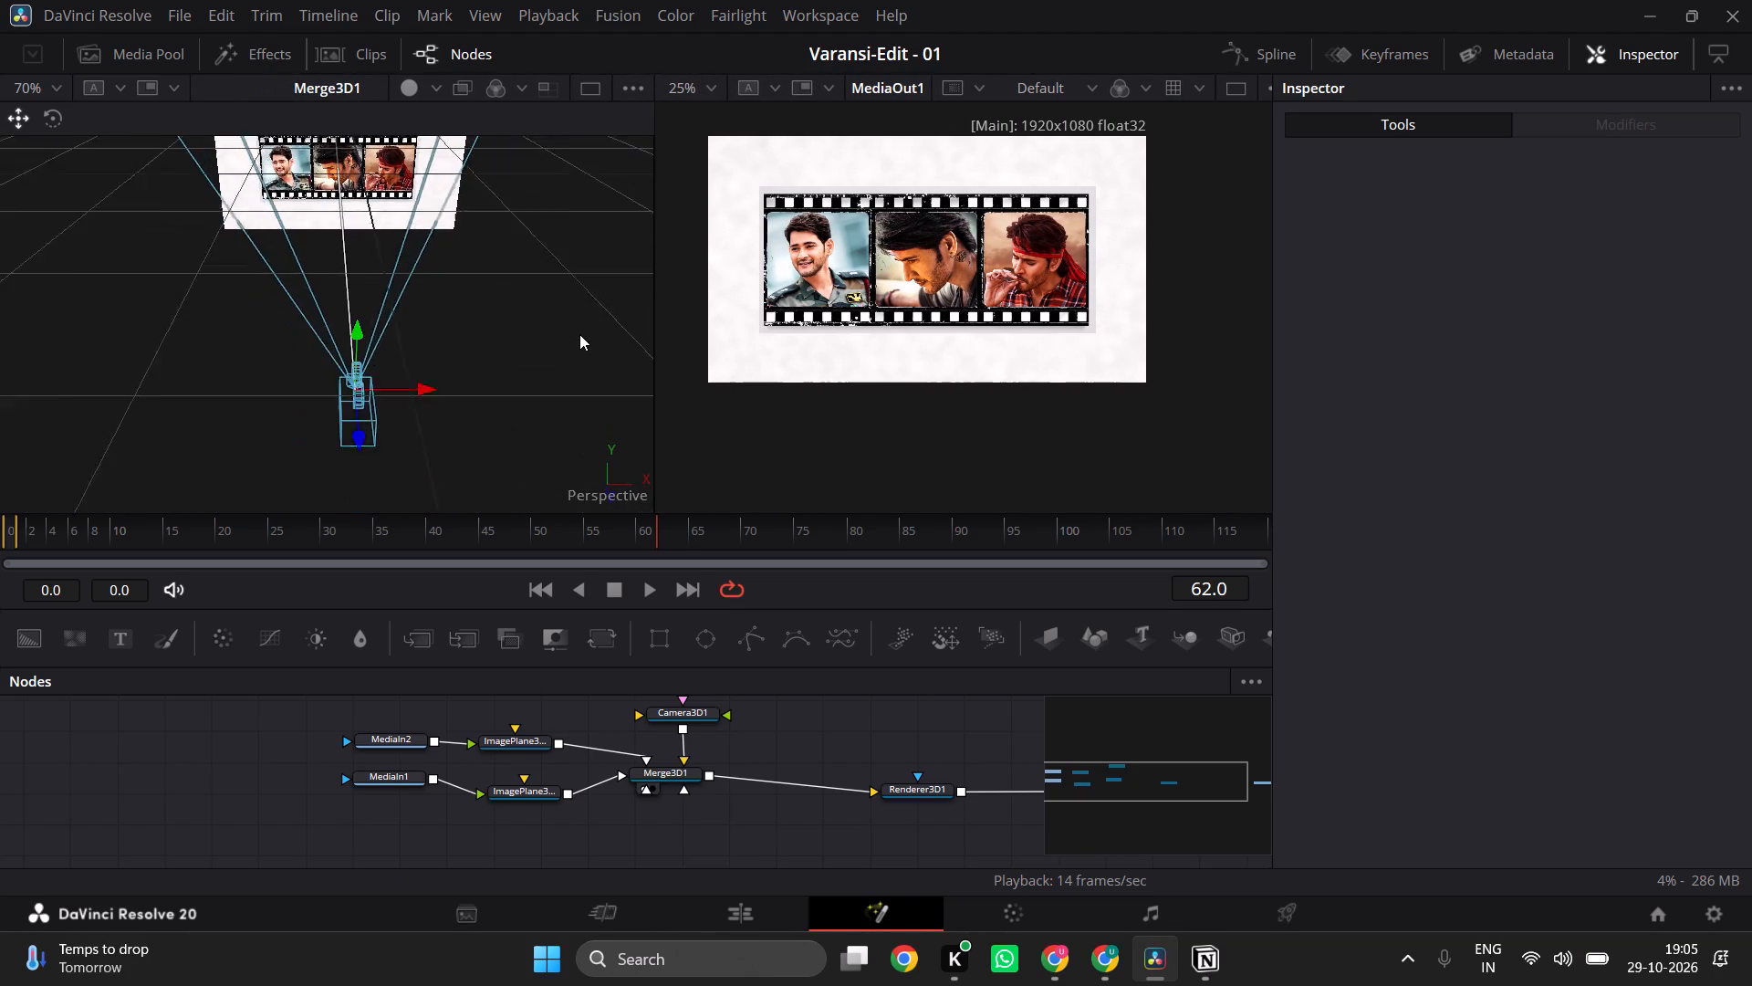
pyautogui.scroll(-1, 579, 334)
pyautogui.scroll(1, 579, 334)
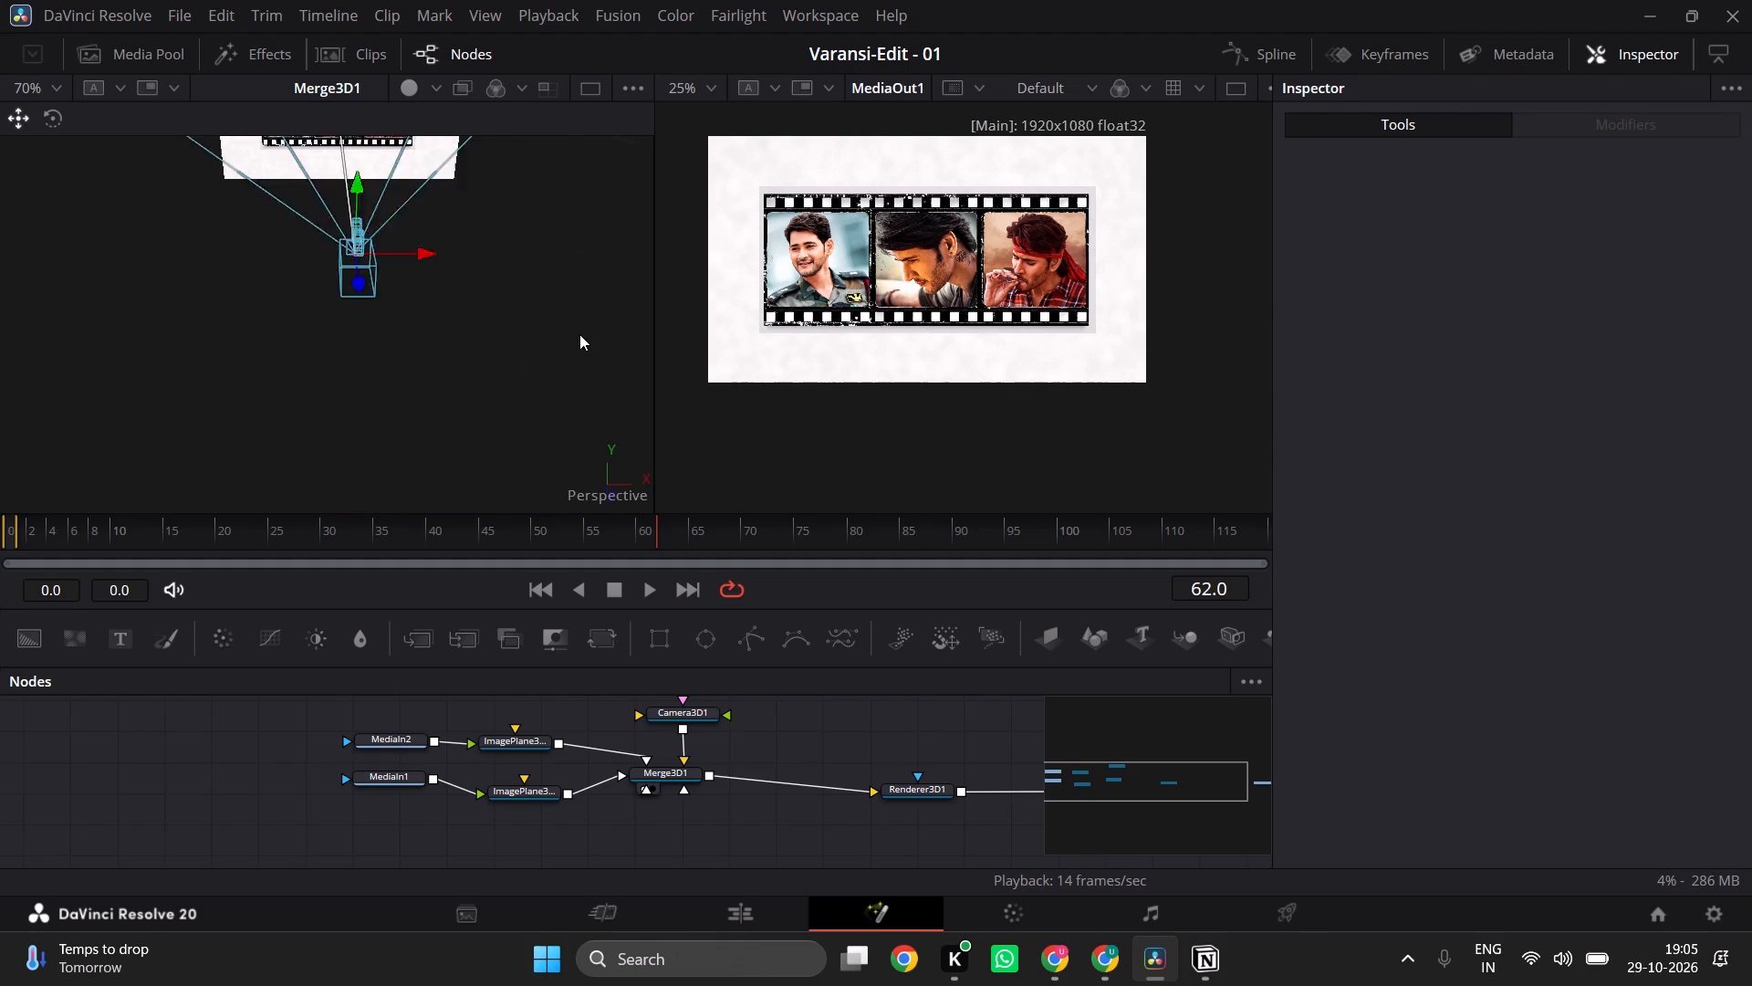
pyautogui.scroll(1, 579, 334)
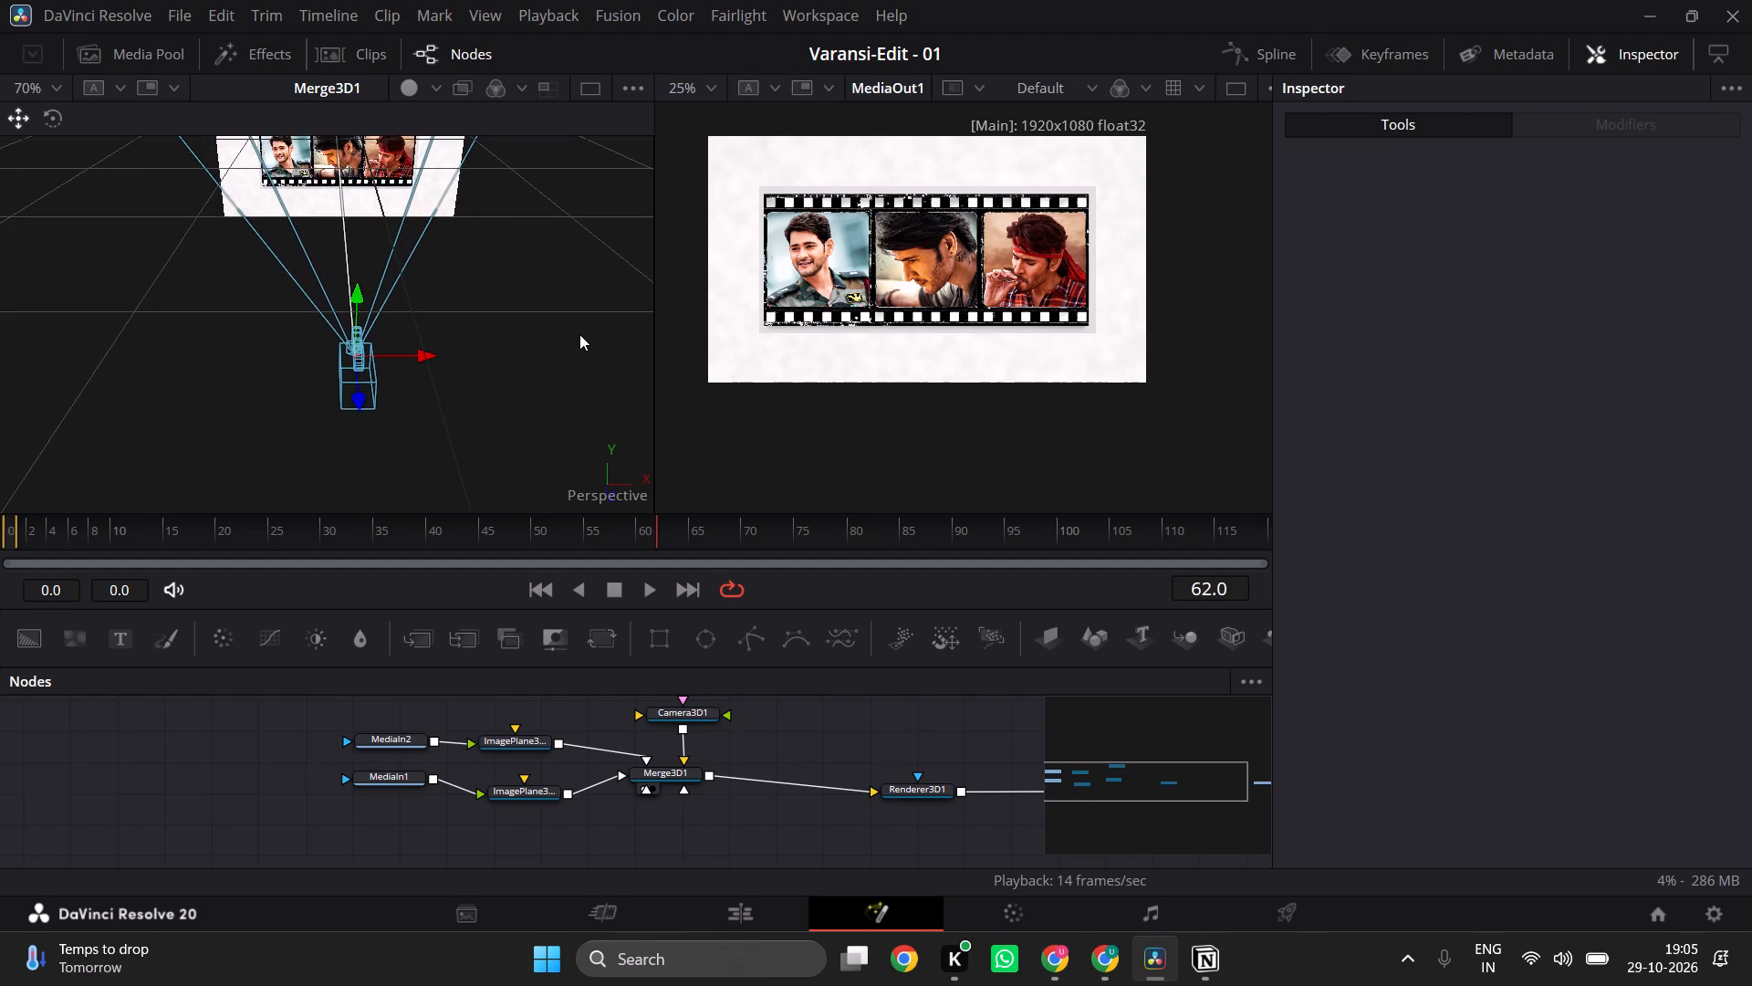
pyautogui.scroll(1, 579, 334)
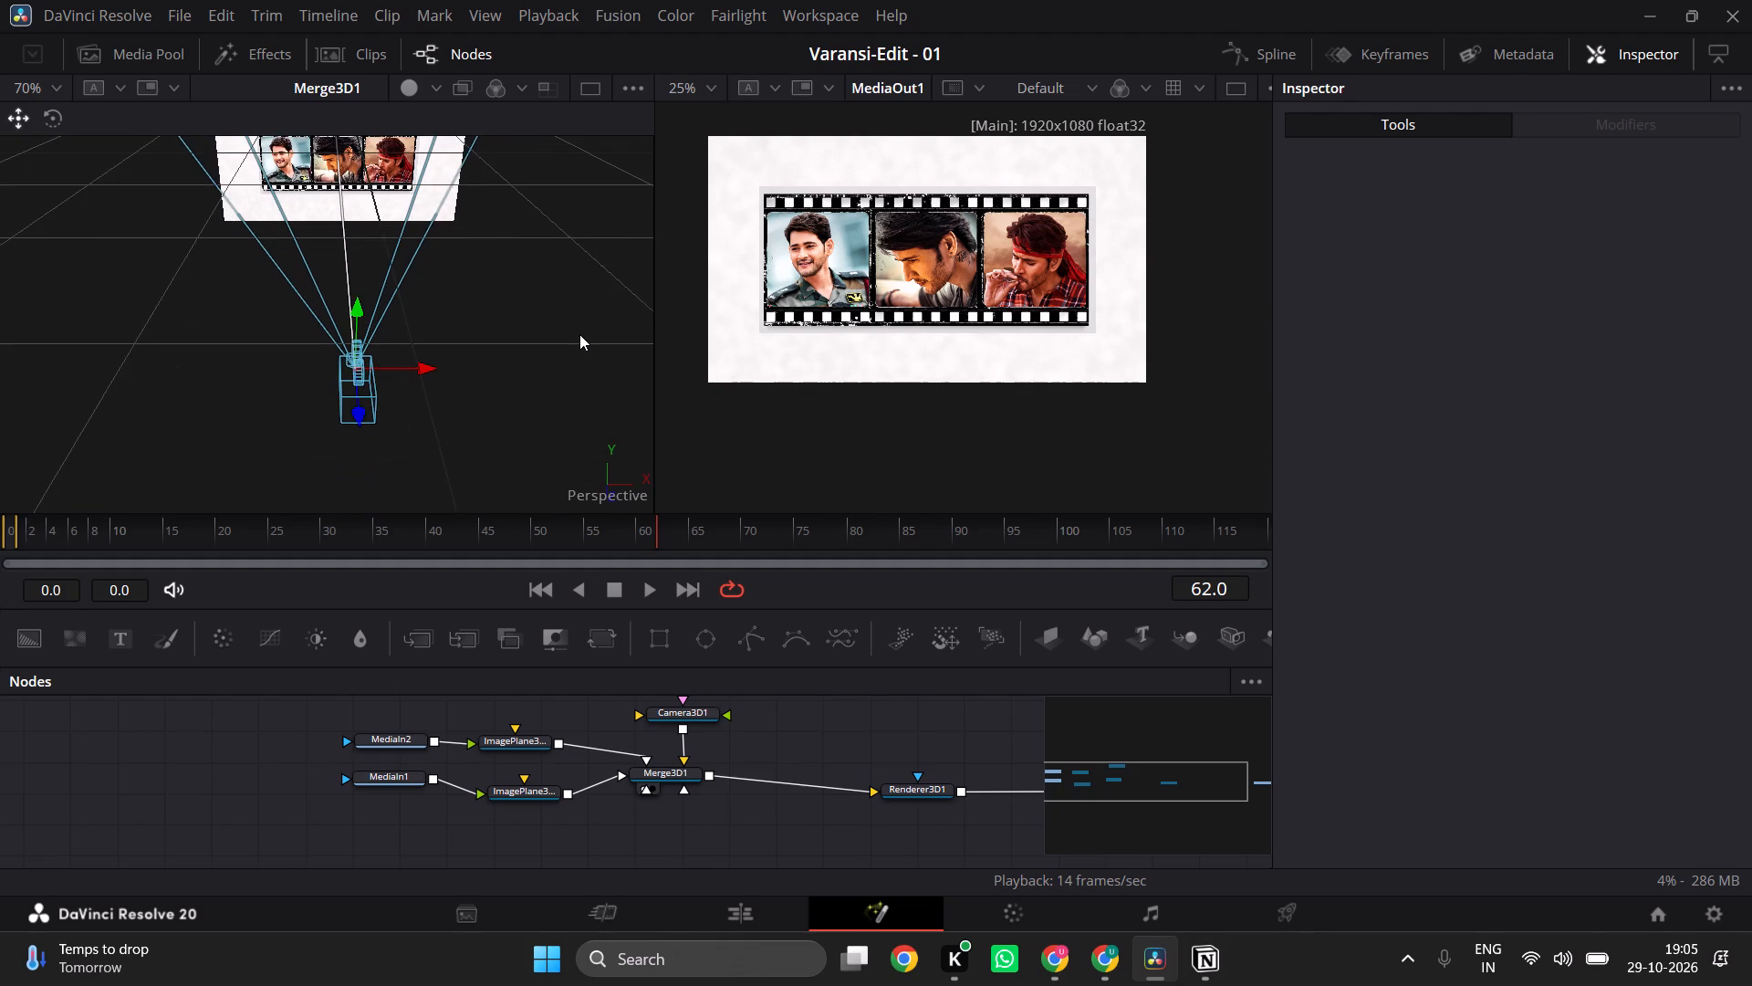
pyautogui.scroll(1, 579, 334)
pyautogui.hscroll(-2, 579, 334)
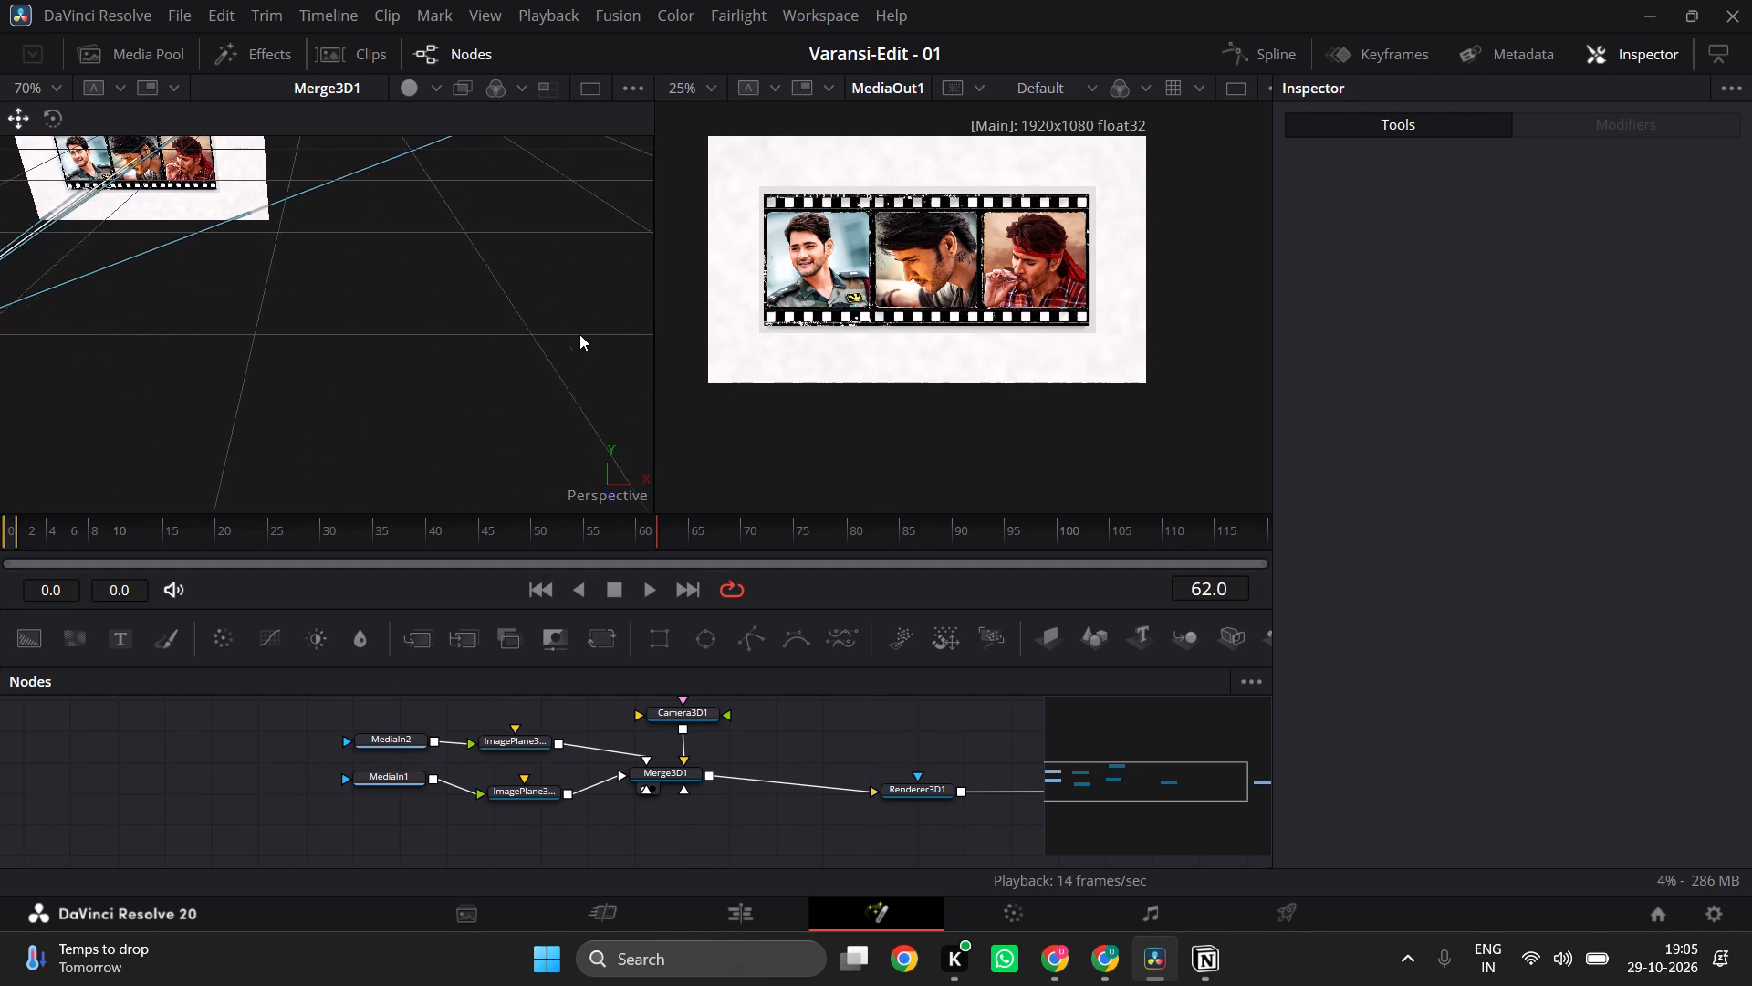
pyautogui.hscroll(-1, 579, 334)
pyautogui.click(590, 208)
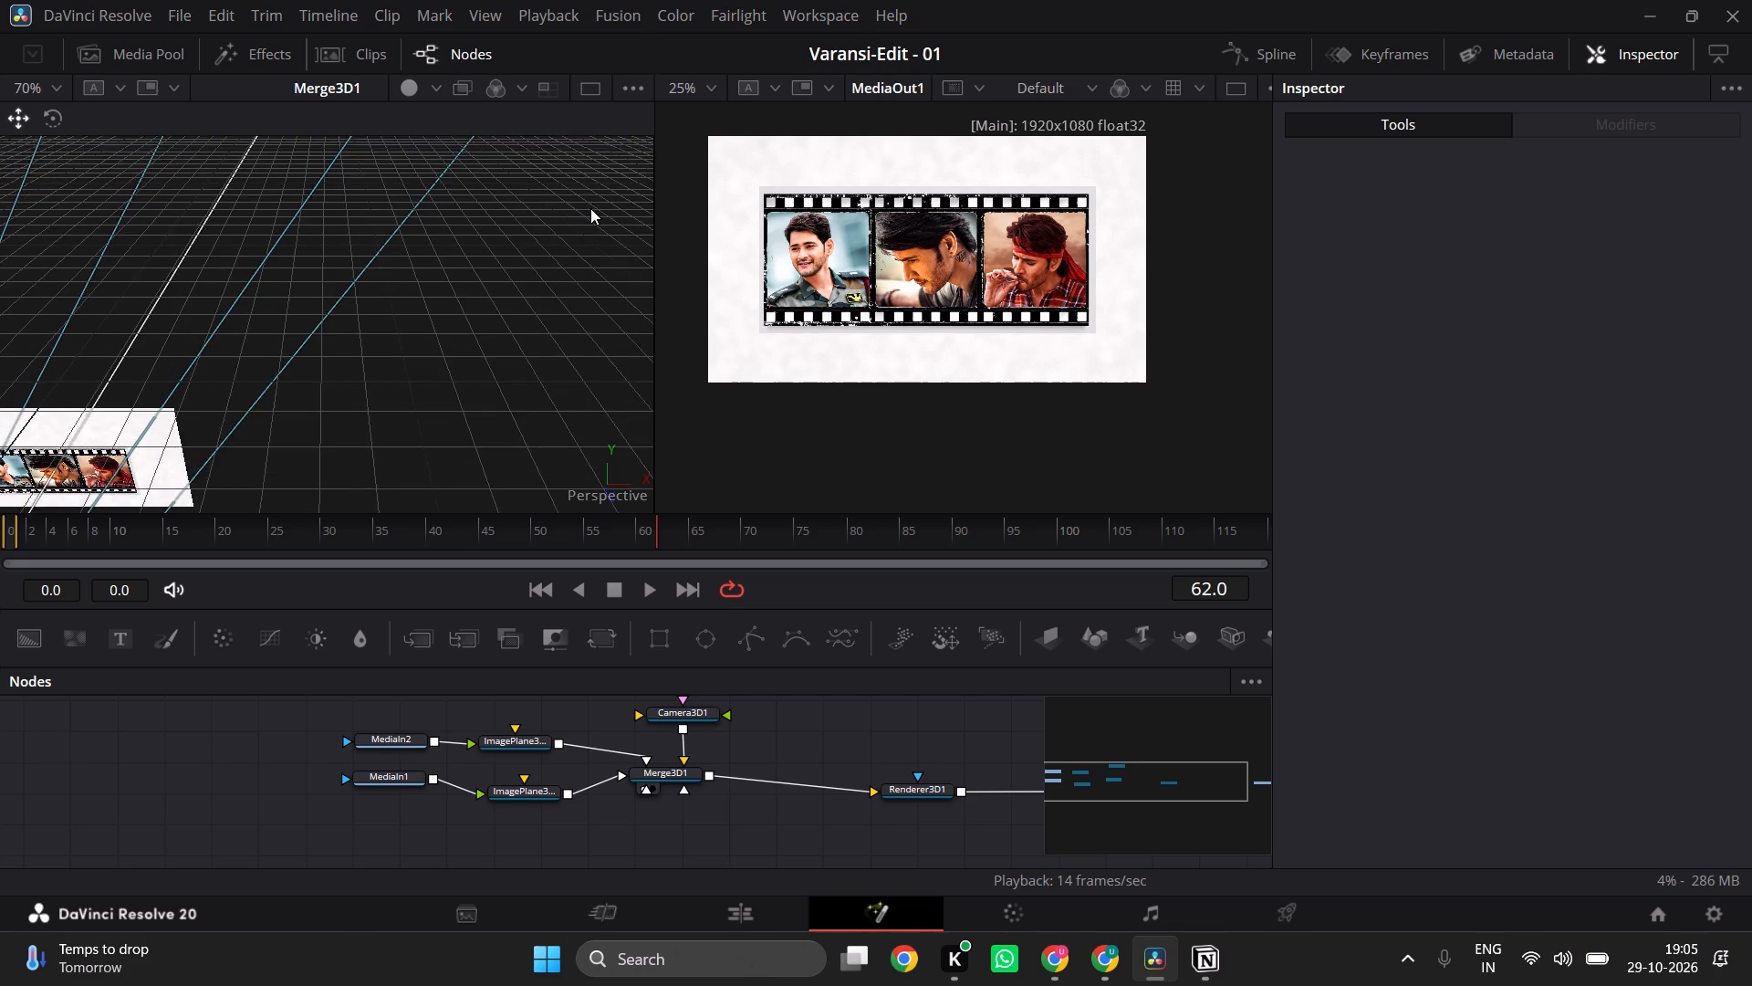
pyautogui.scroll(-1, 590, 208)
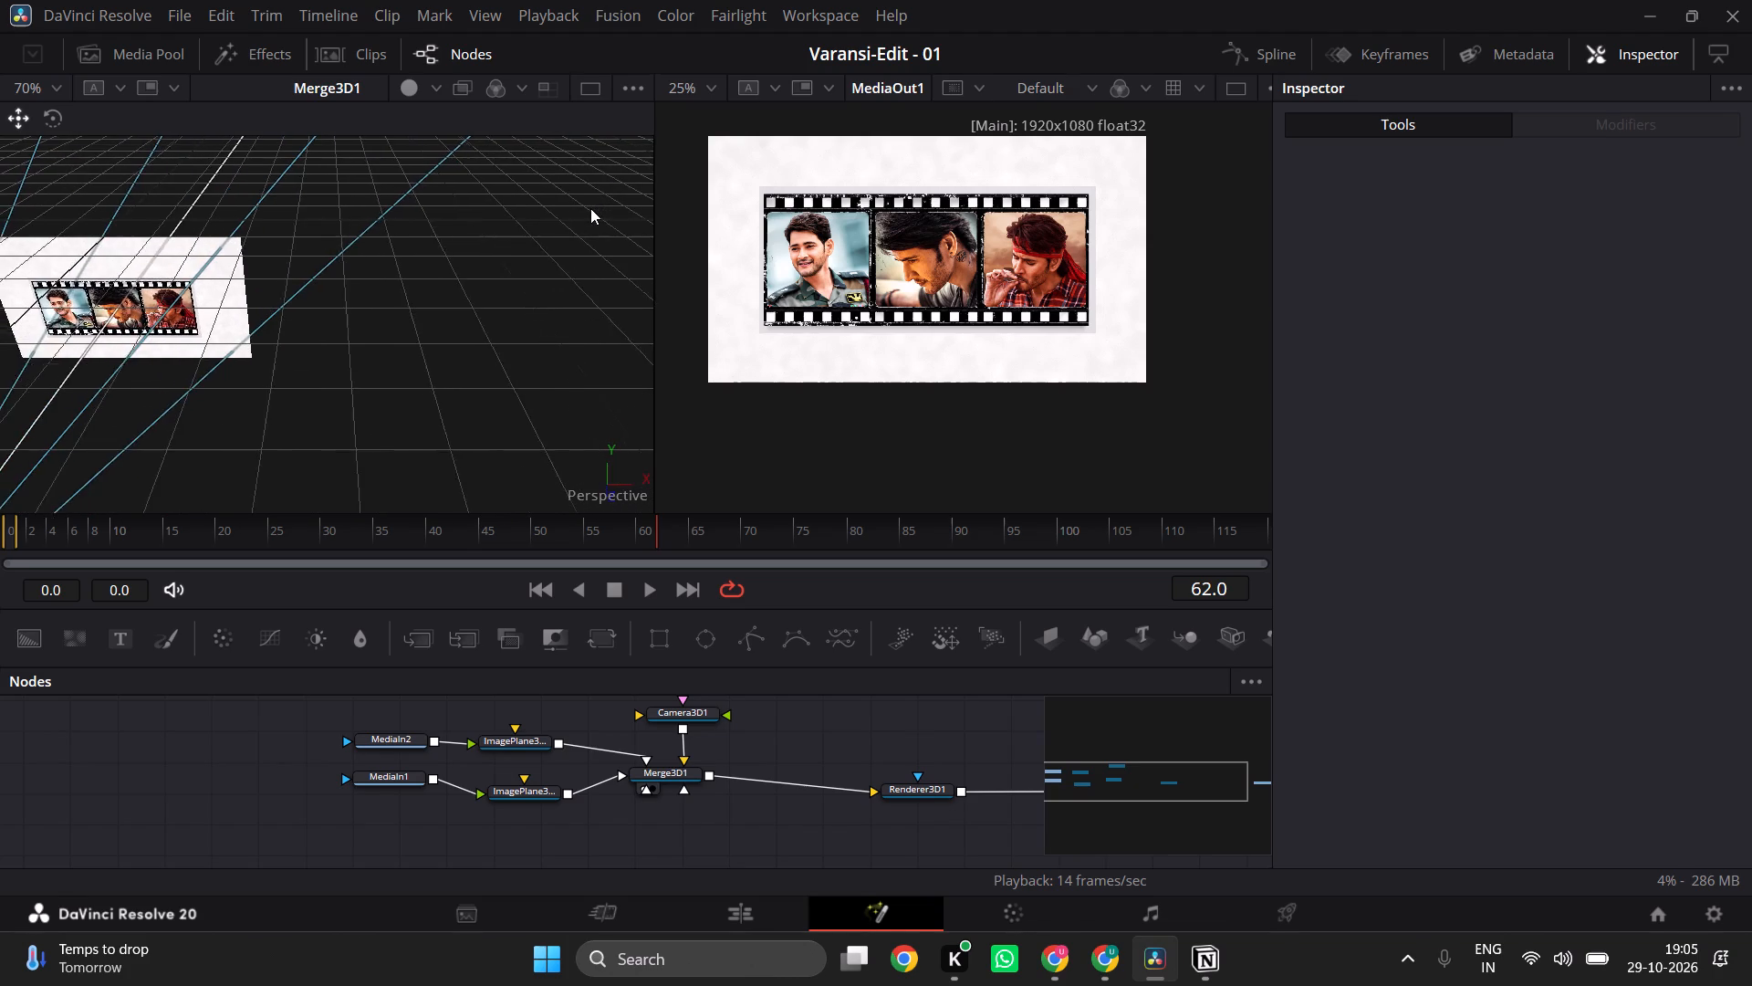
pyautogui.scroll(-1, 590, 208)
pyautogui.hscroll(-1, 590, 208)
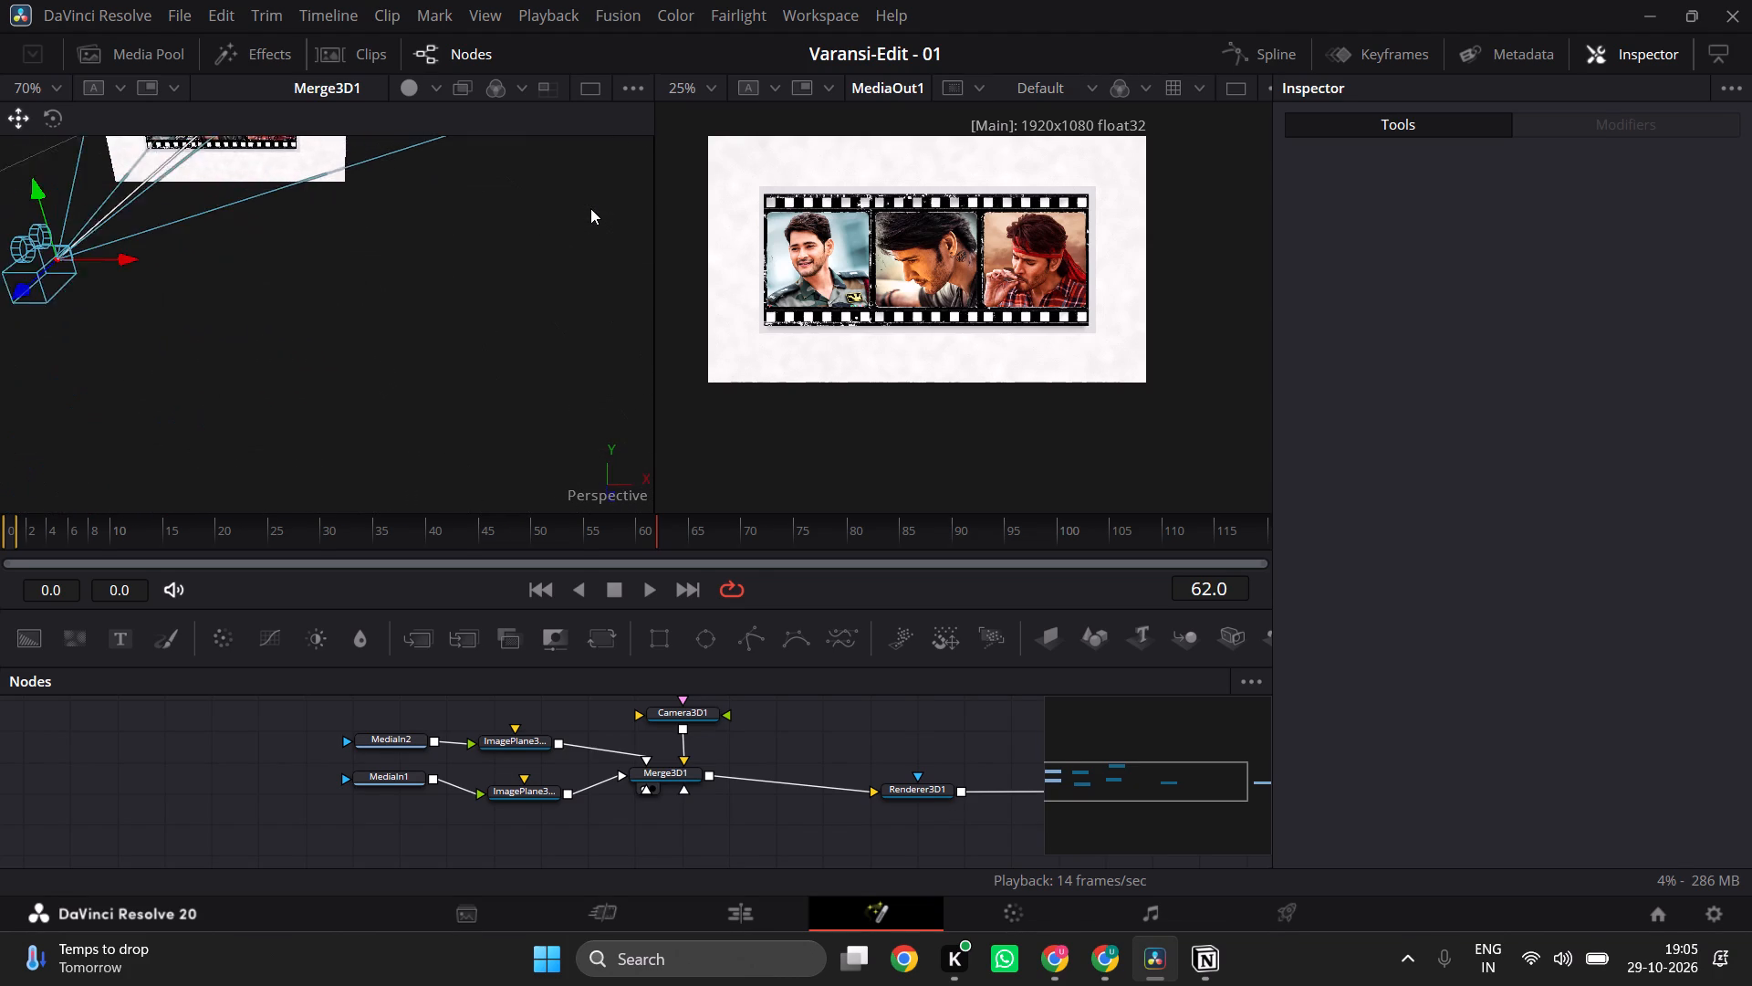
pyautogui.hscroll(-1, 590, 208)
pyautogui.scroll(1, 590, 208)
pyautogui.keyDown('ctrl'); pyautogui.scroll(-1, 590, 208); pyautogui.keyUp('ctrl')
pyautogui.keyDown('ctrl'); pyautogui.scroll(3, 590, 208); pyautogui.keyUp('ctrl')
pyautogui.scroll(-1, 590, 208)
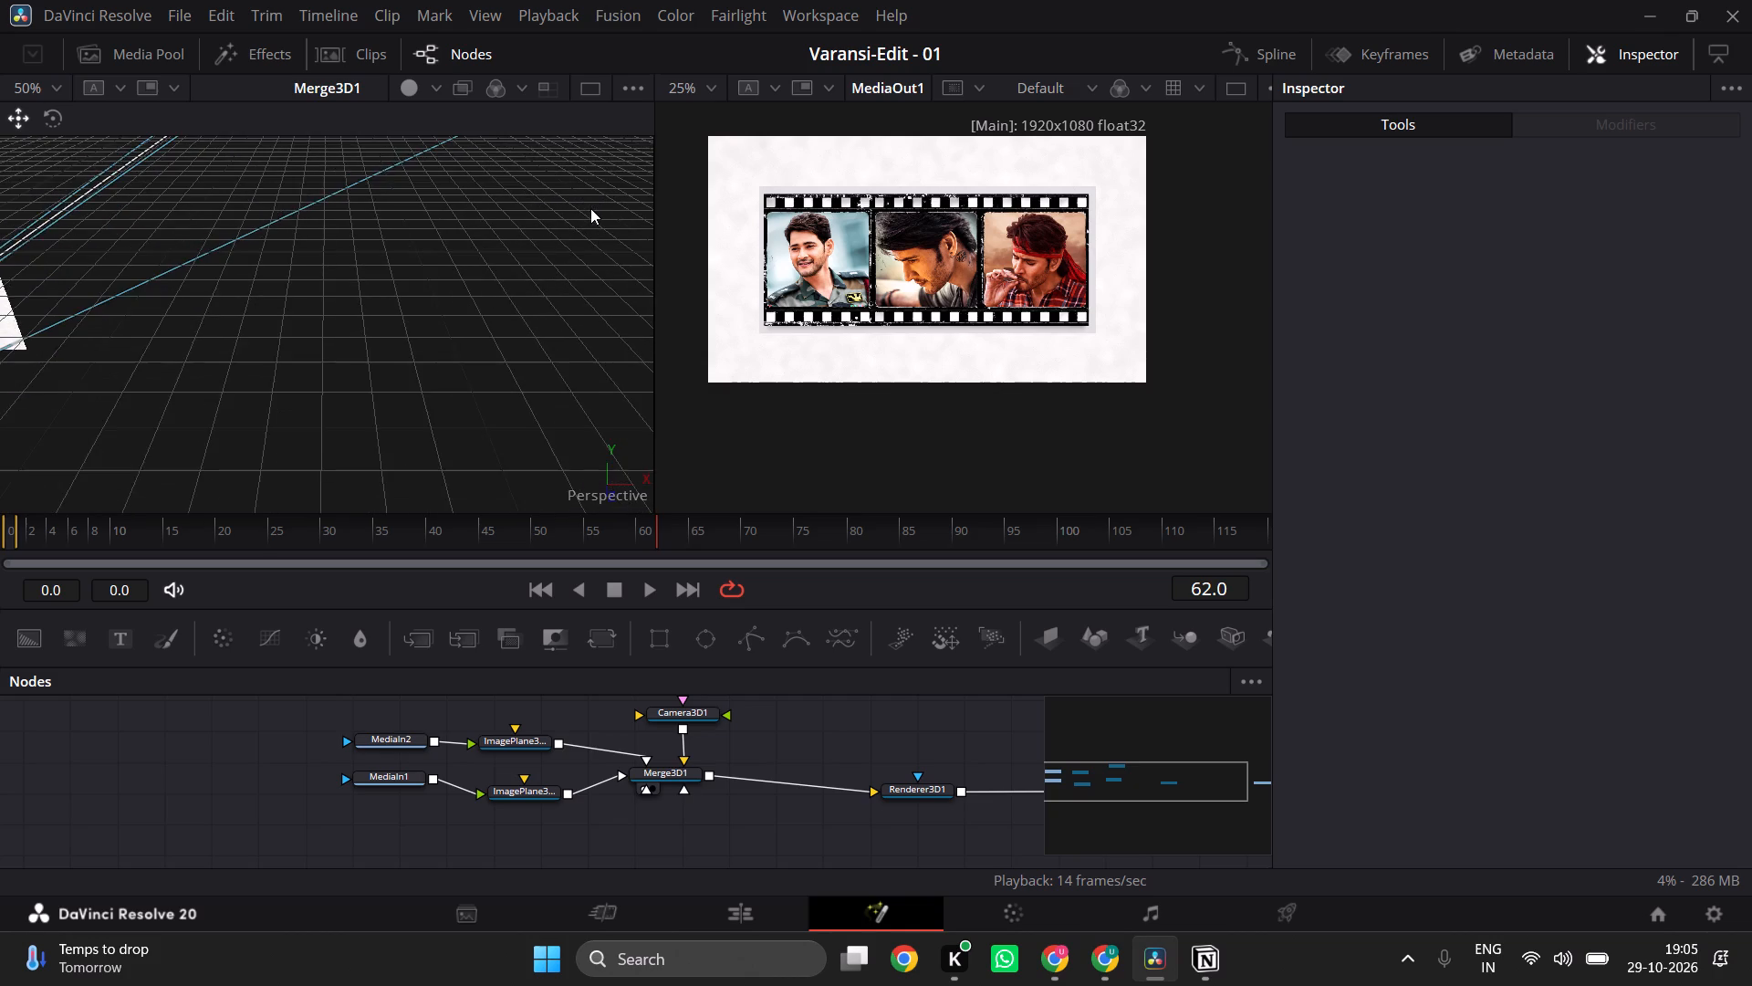
pyautogui.scroll(-1, 590, 208)
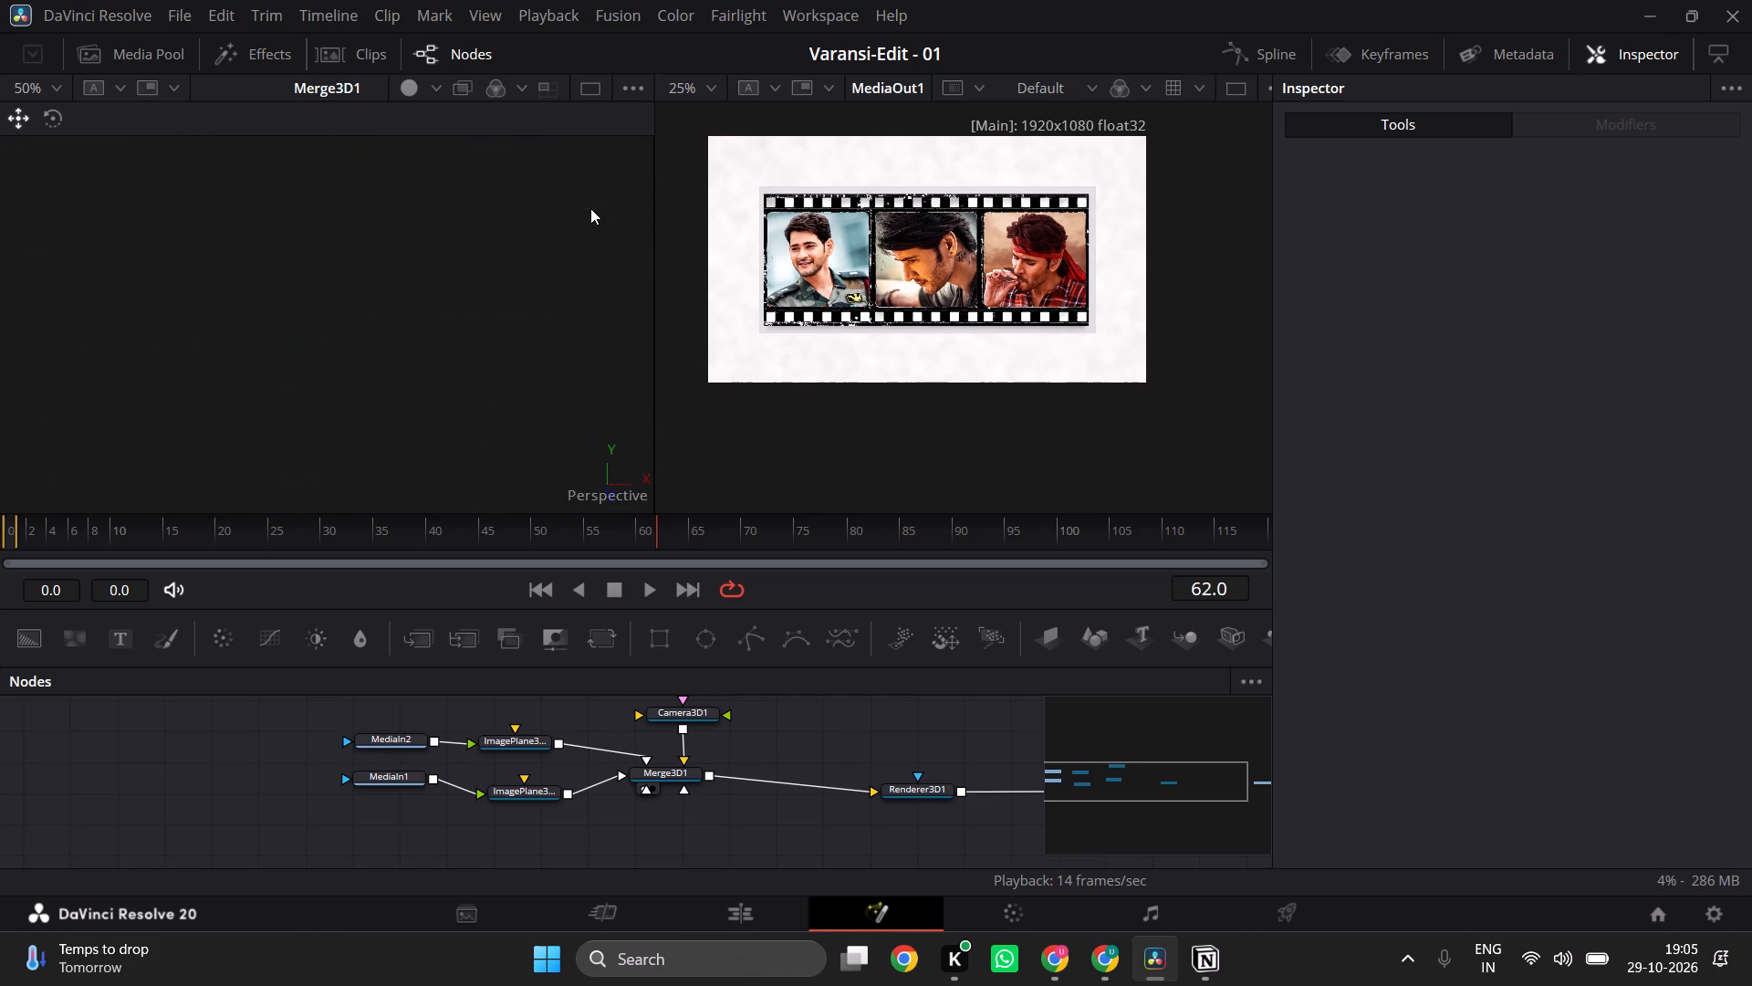
pyautogui.scroll(-1, 590, 208)
pyautogui.hscroll(1, 590, 208)
pyautogui.hscroll(-1, 590, 208)
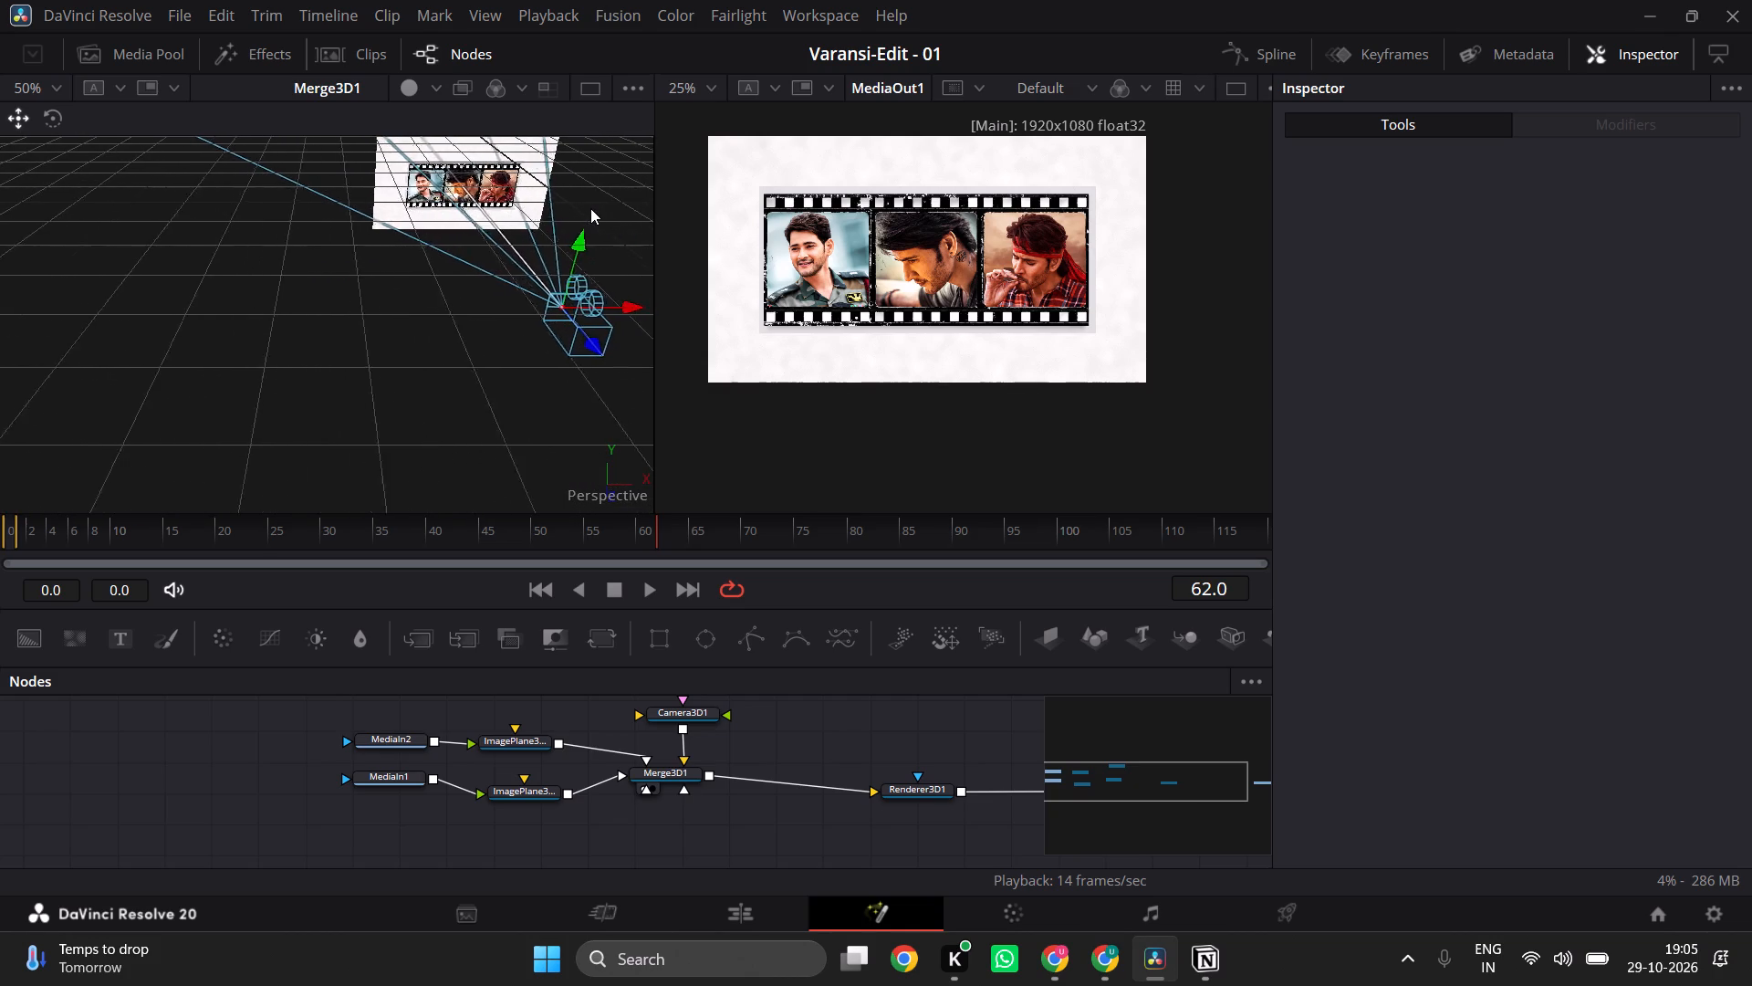
pyautogui.hscroll(-1, 590, 208)
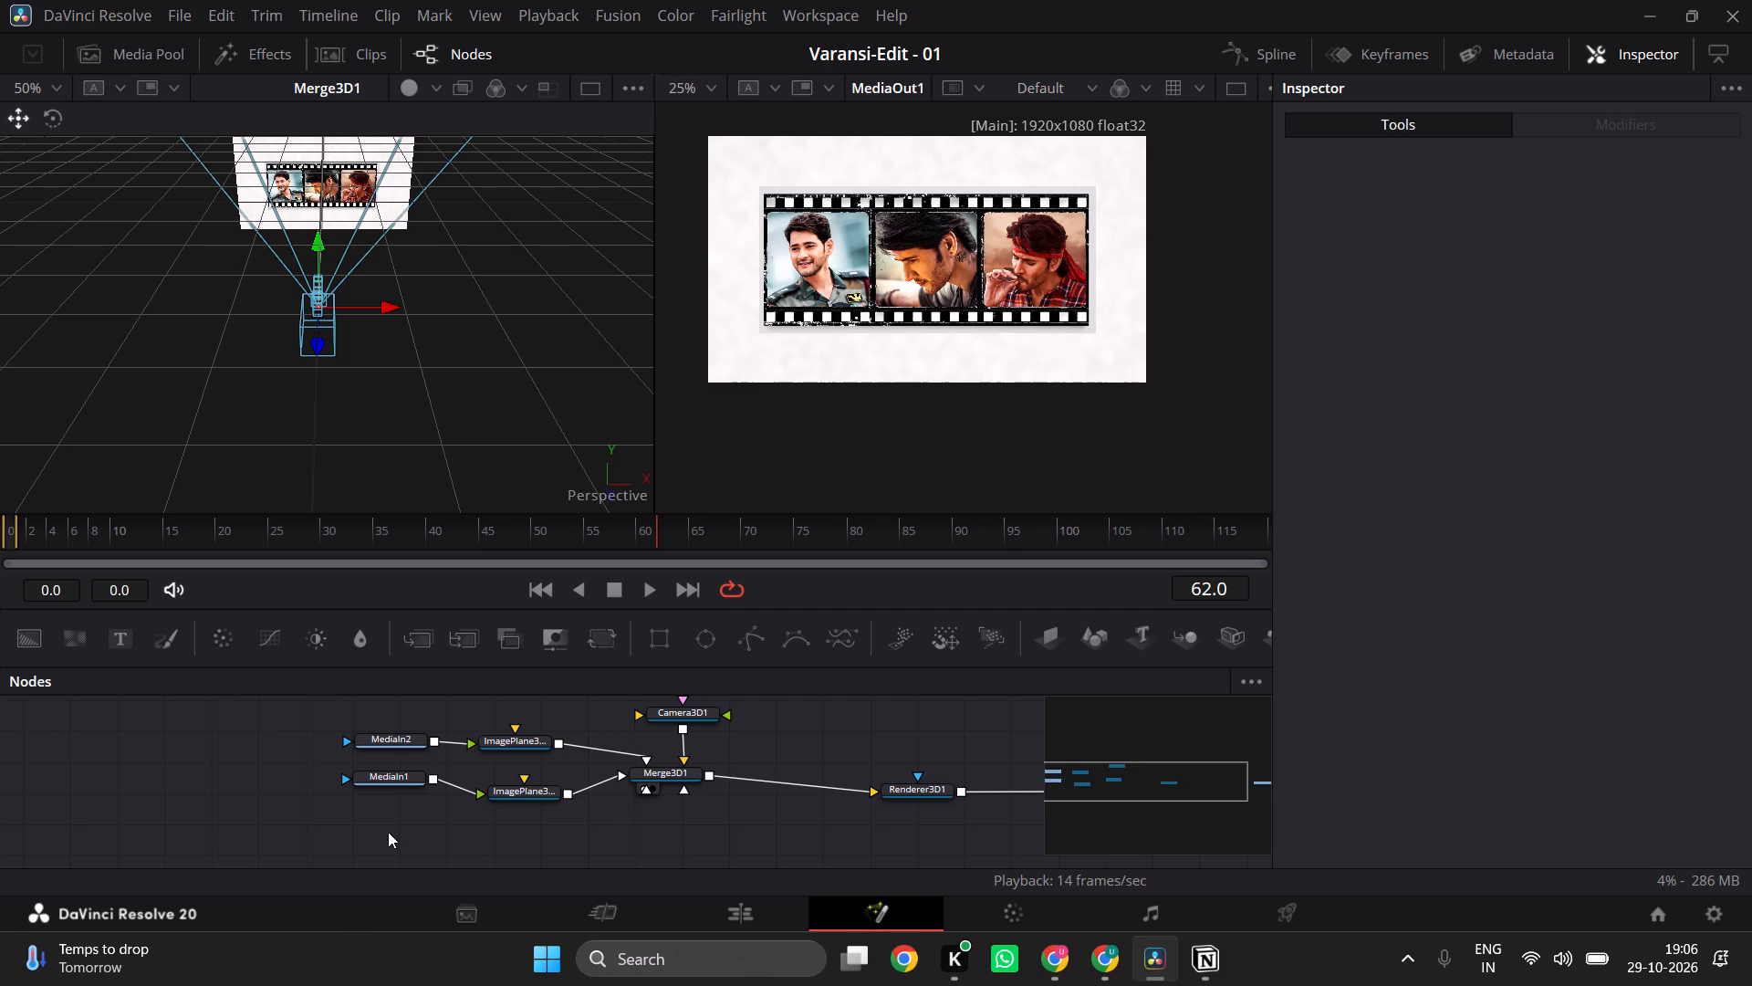
# Move the MediaIn1 node slightly lower in the node graph, away from MediaIn2.
pyautogui.moveTo(384, 774); pyautogui.dragTo(386, 792)
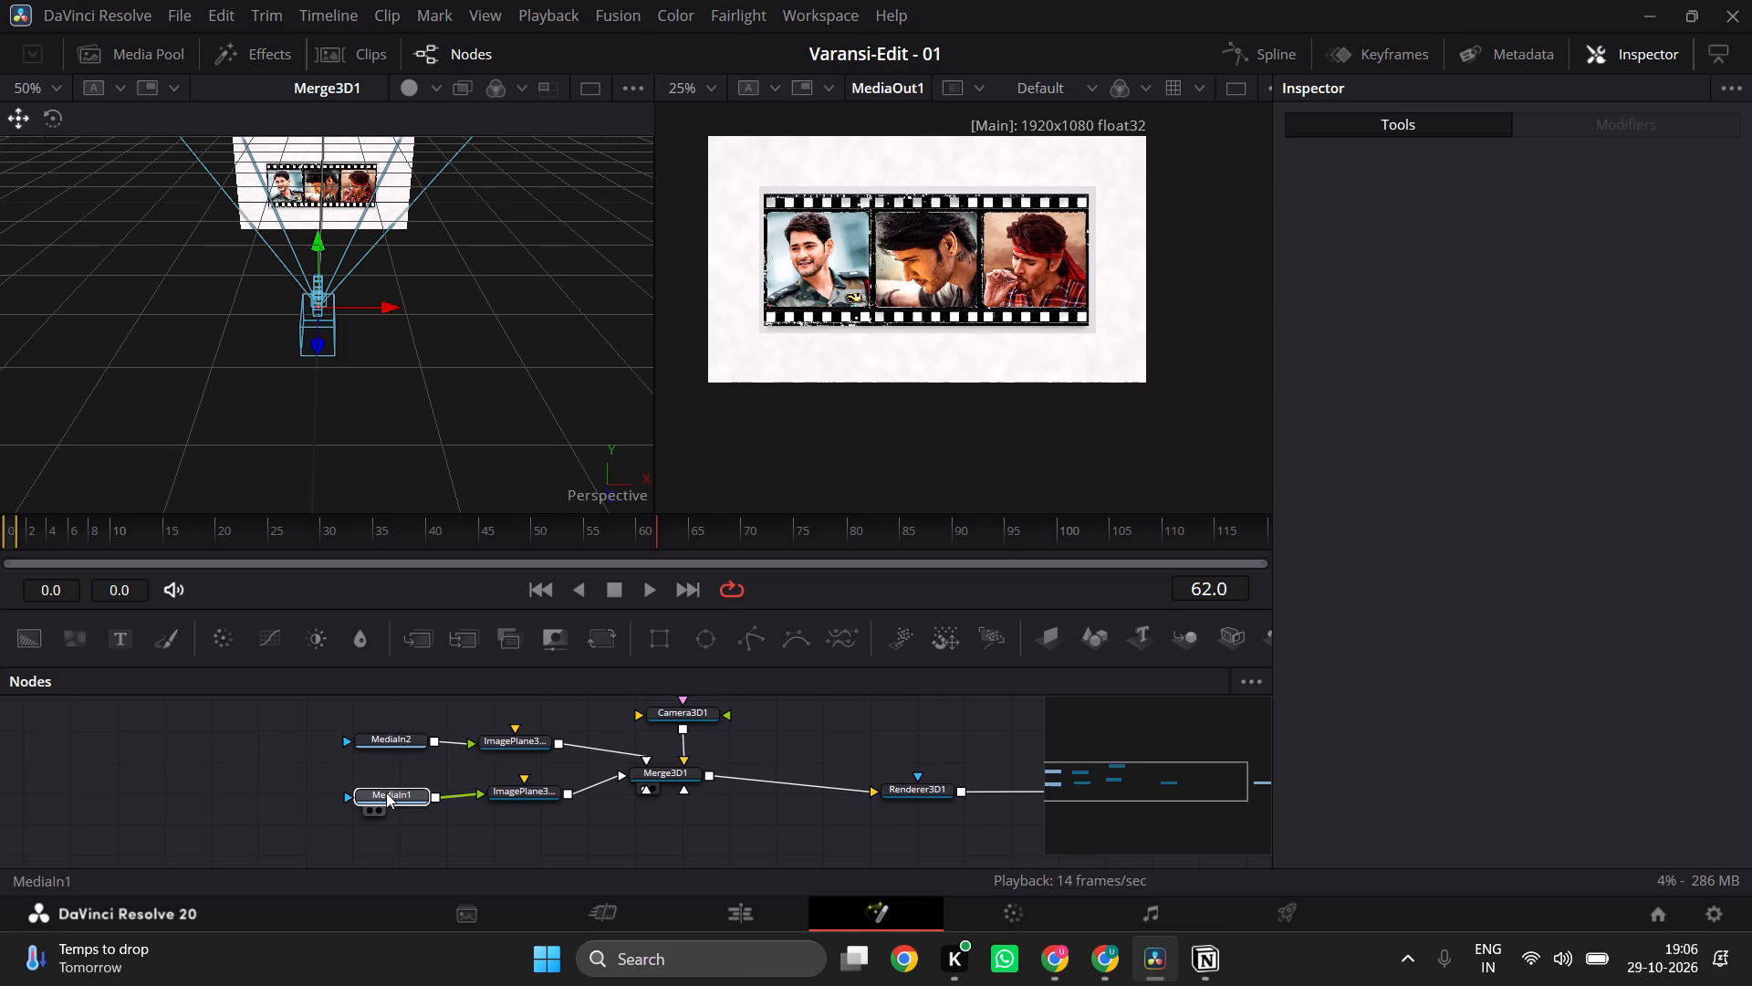
pyautogui.click(148, 56)
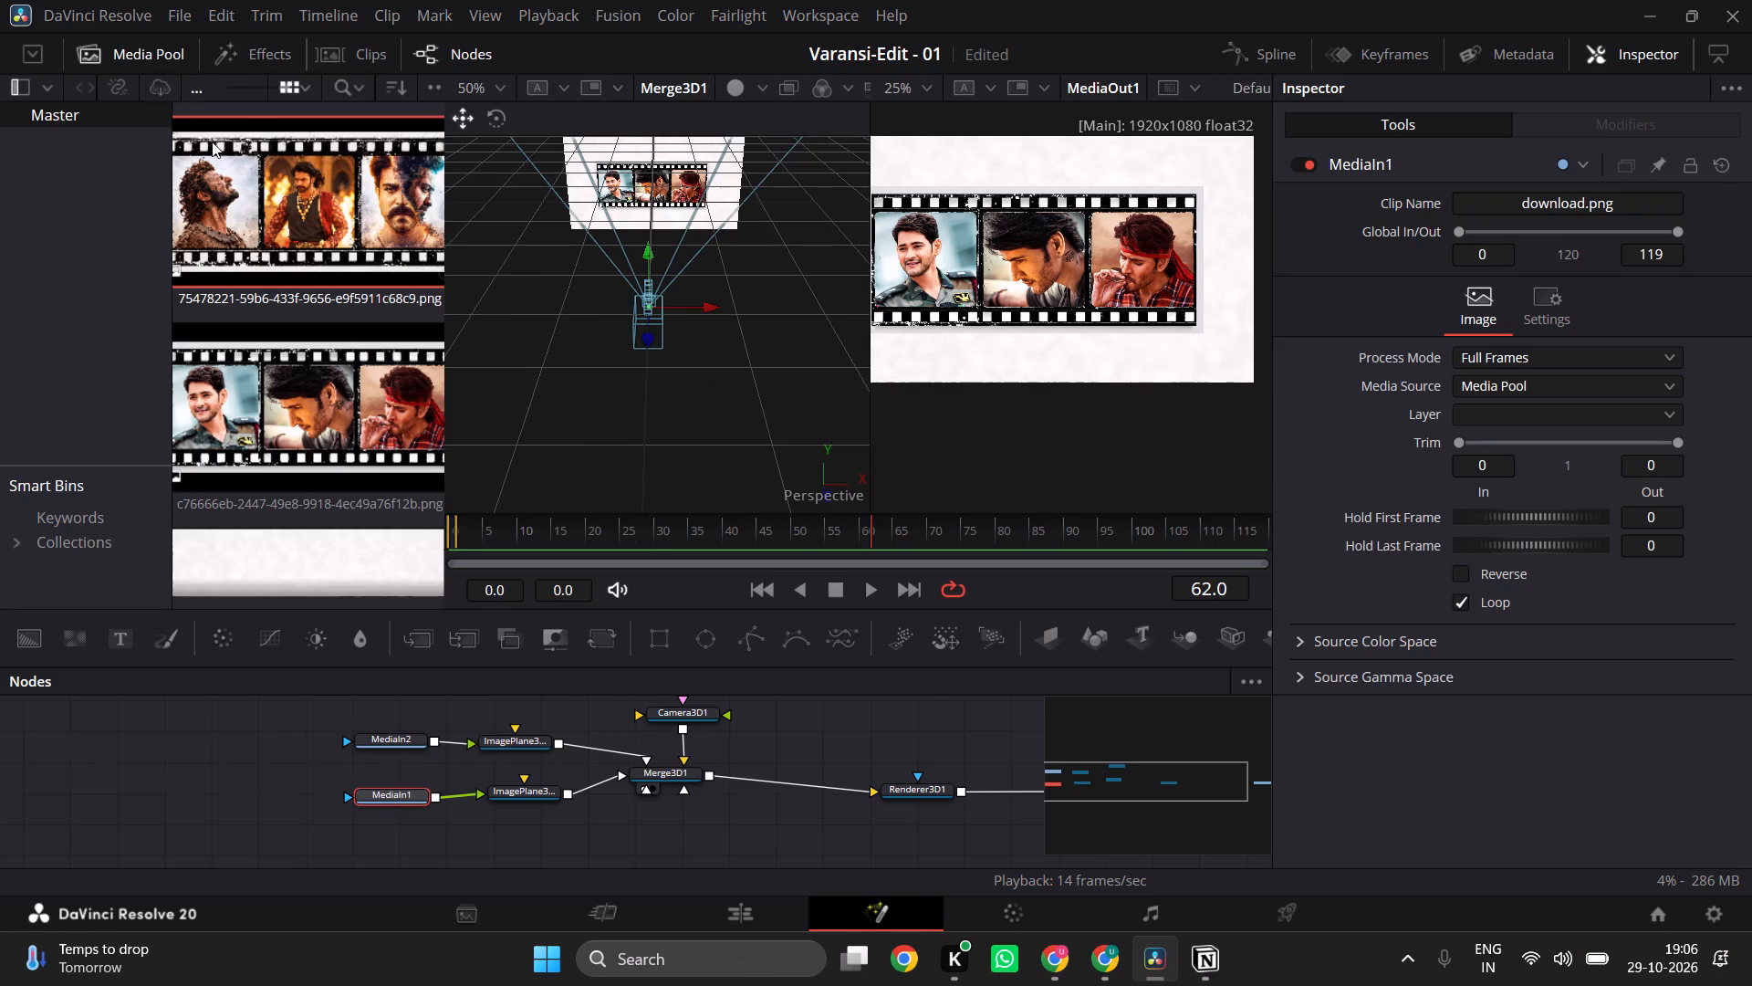
pyautogui.moveTo(272, 190); pyautogui.dragTo(299, 244)
pyautogui.moveTo(299, 244); pyautogui.dragTo(311, 221)
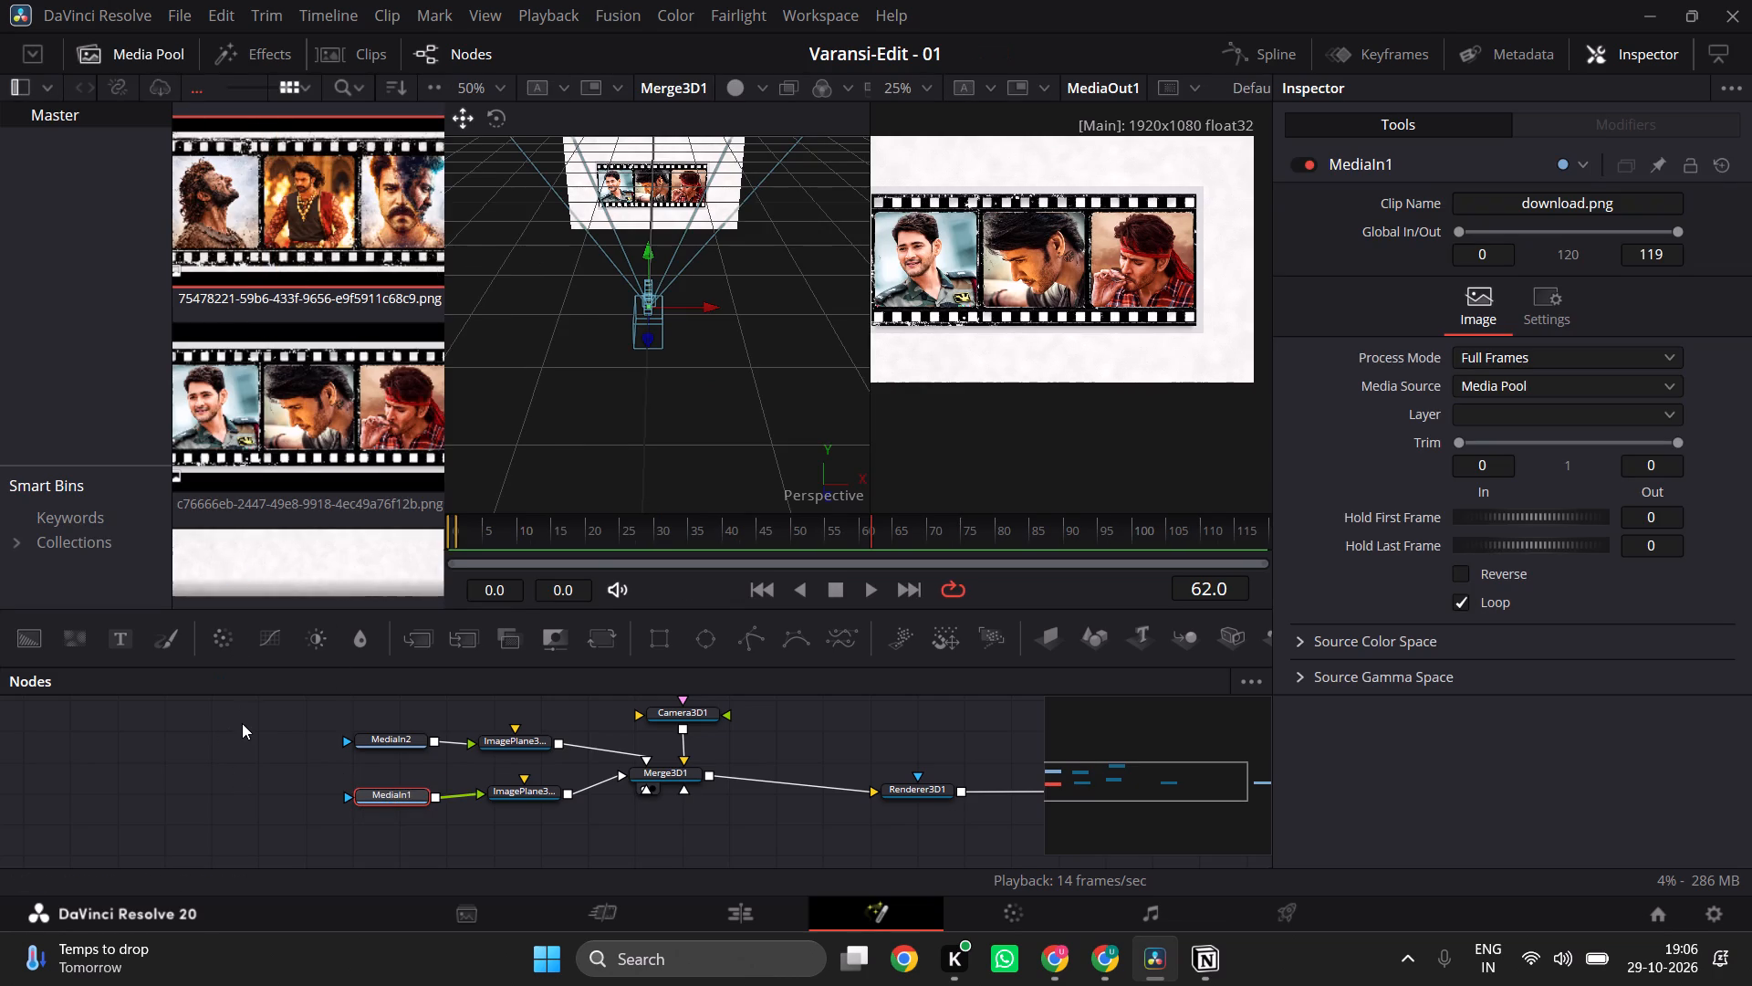
pyautogui.click(242, 723)
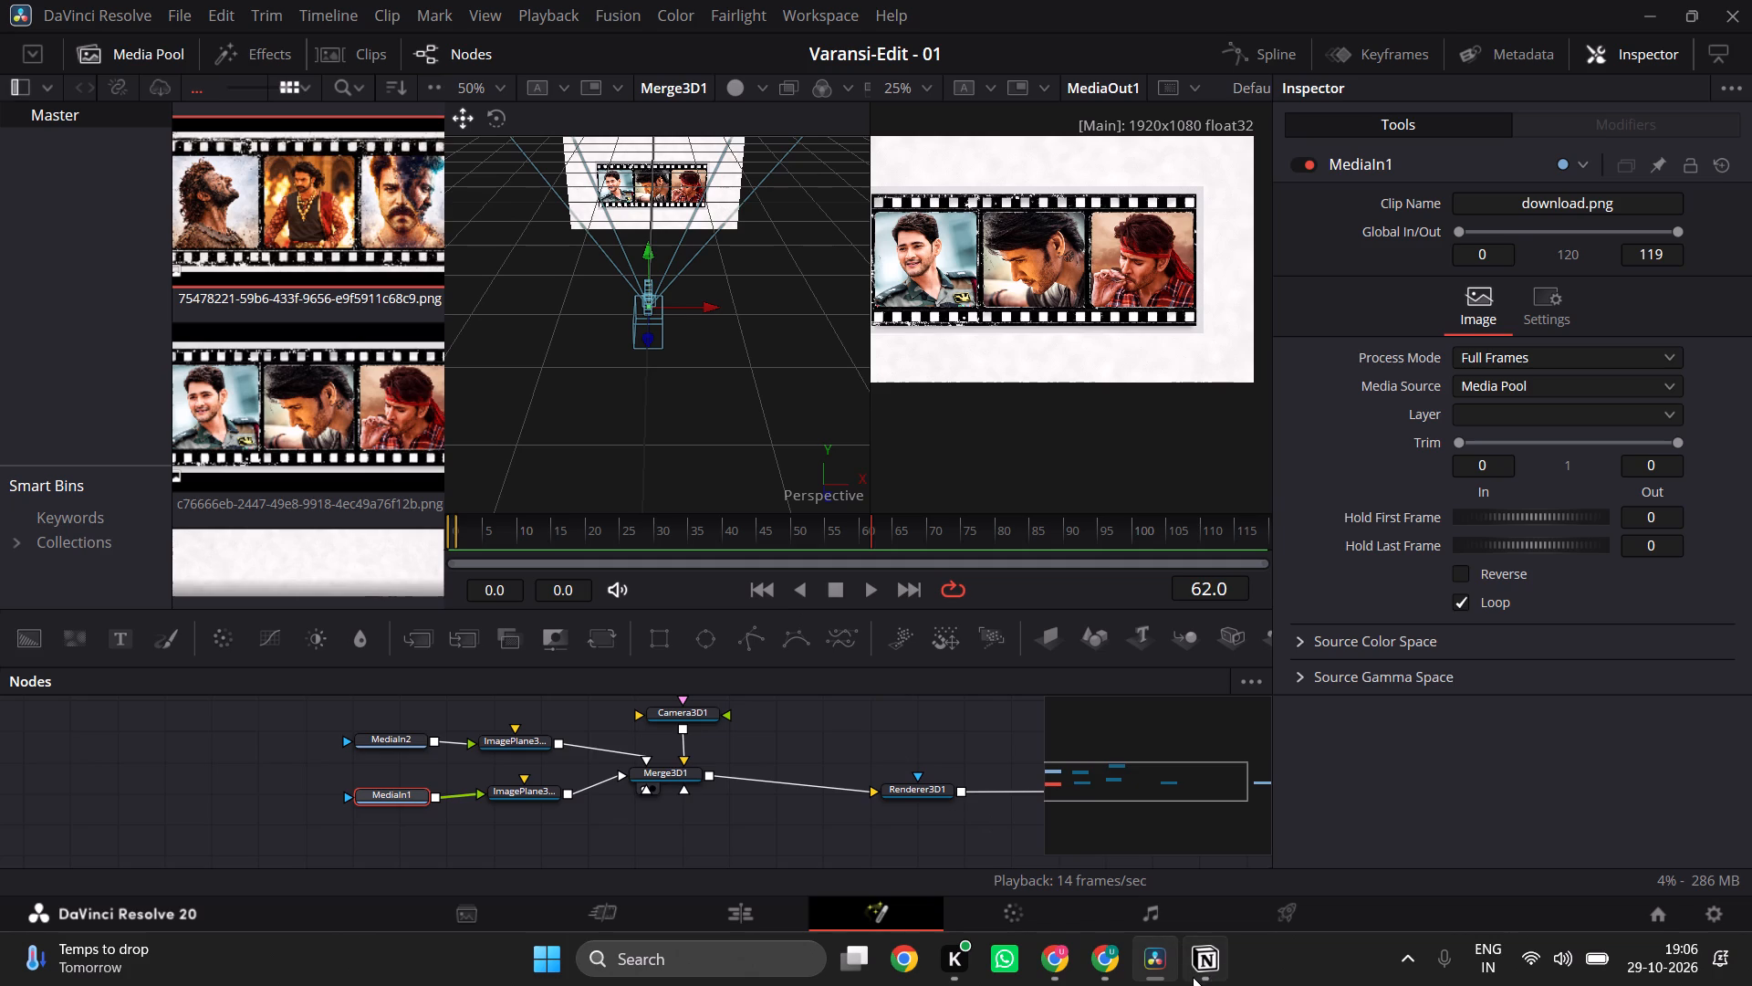
# Switch to Notion and download its latest Windows desktop version from notion.com/desktop, closing the duplicate browser tab.
pyautogui.click(1193, 977)
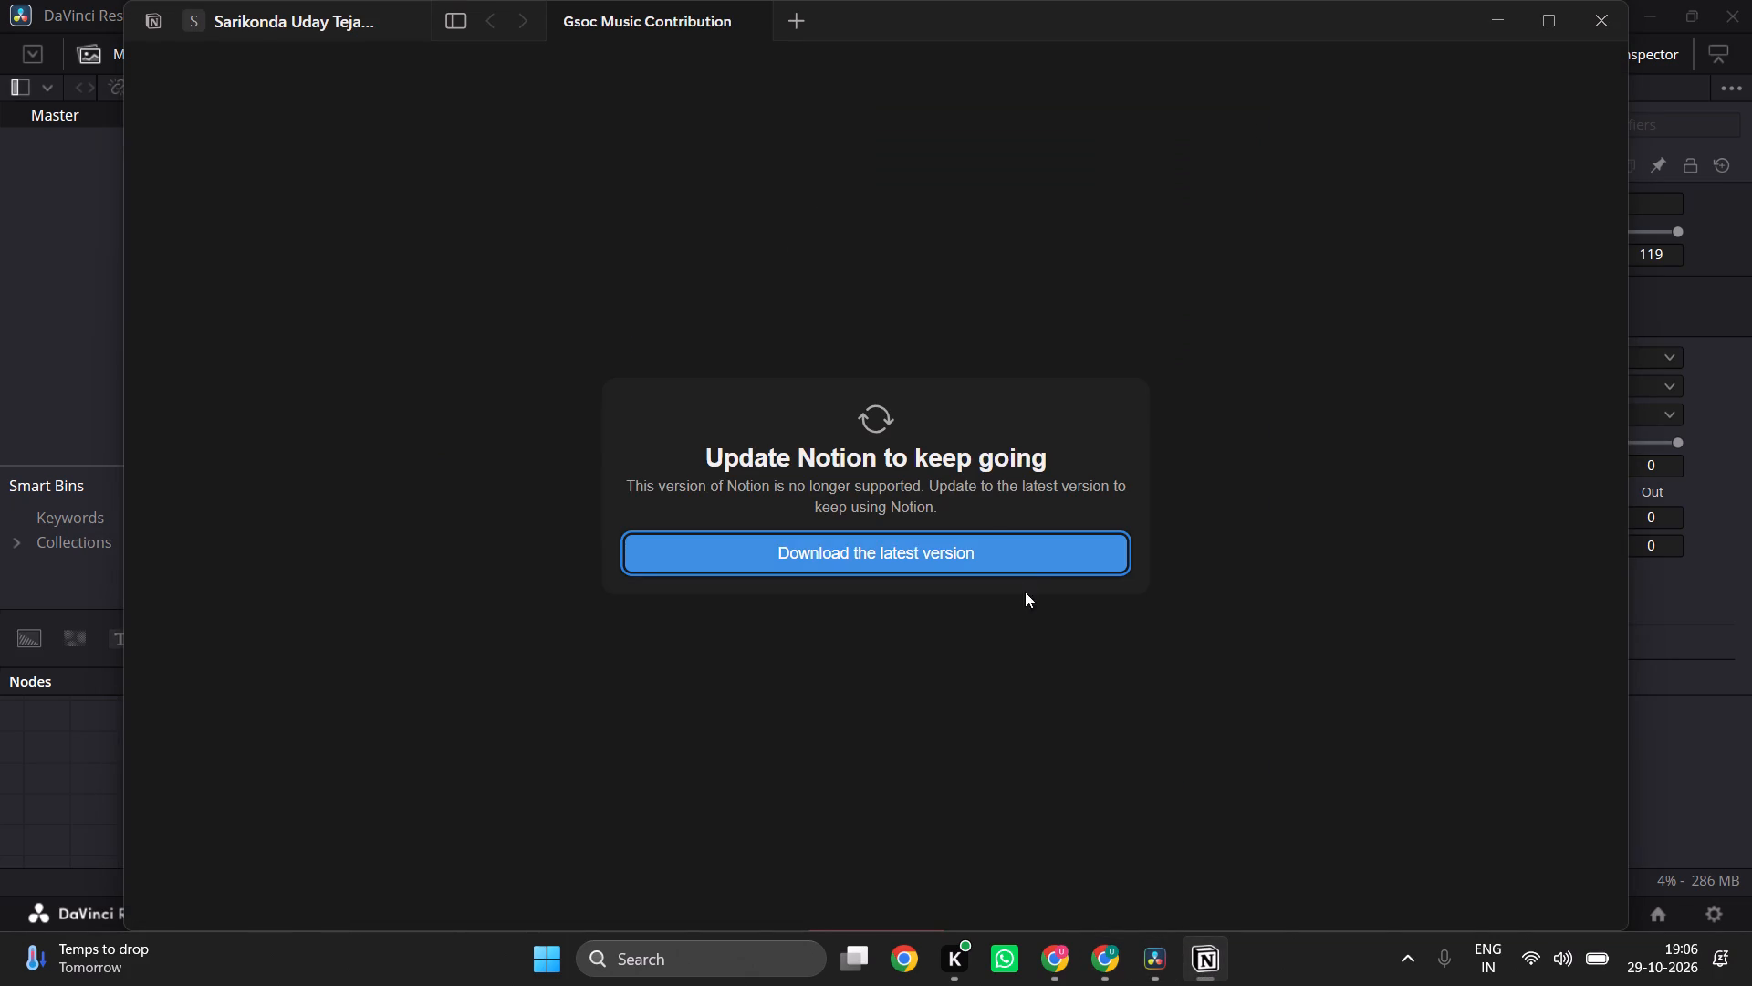
pyautogui.click(1013, 545)
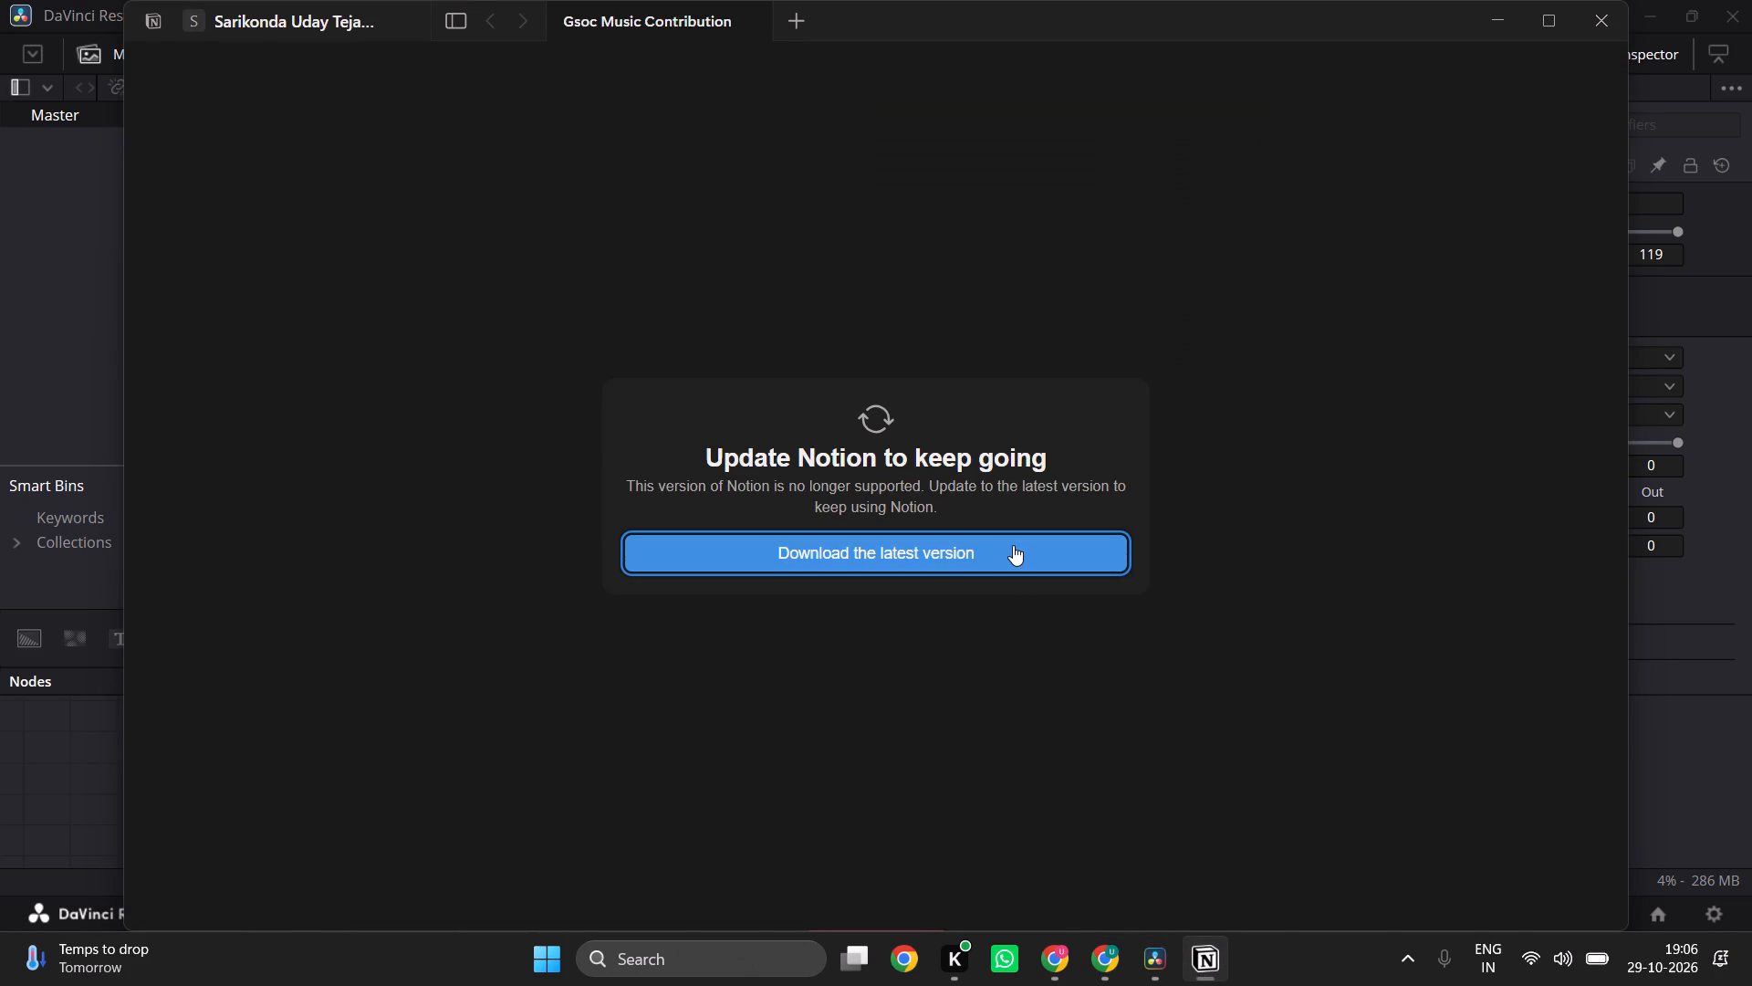
pyautogui.click(1013, 545)
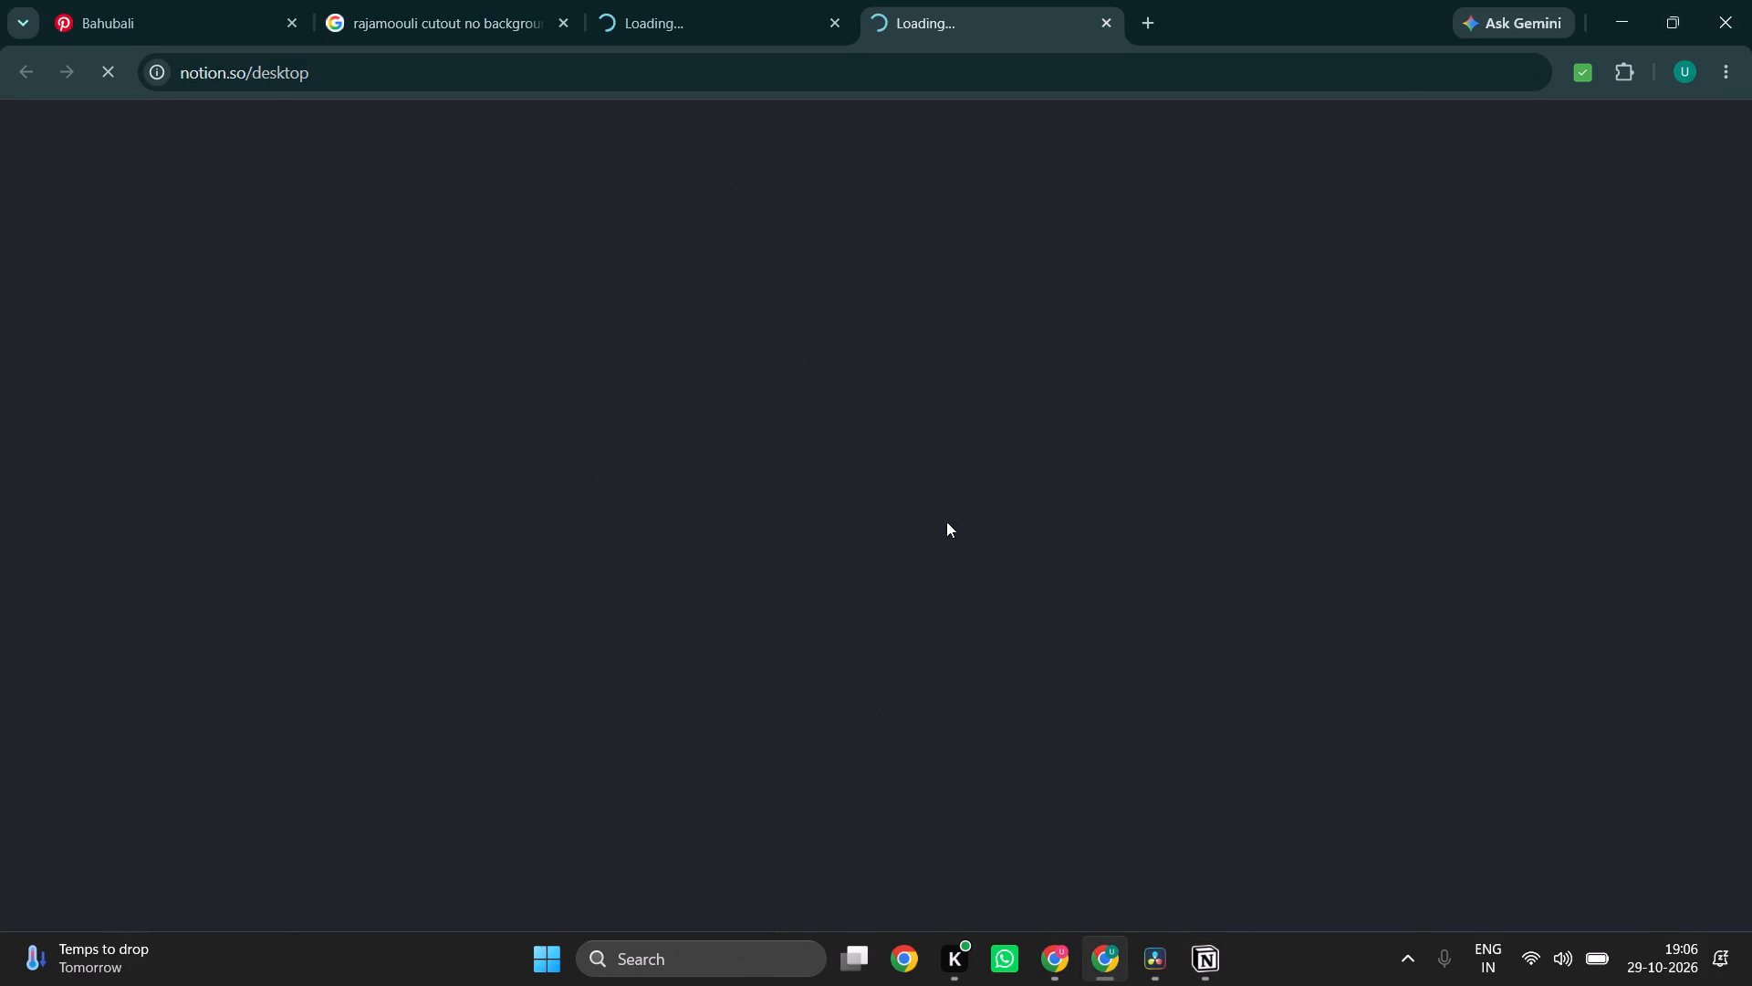
pyautogui.click(835, 20)
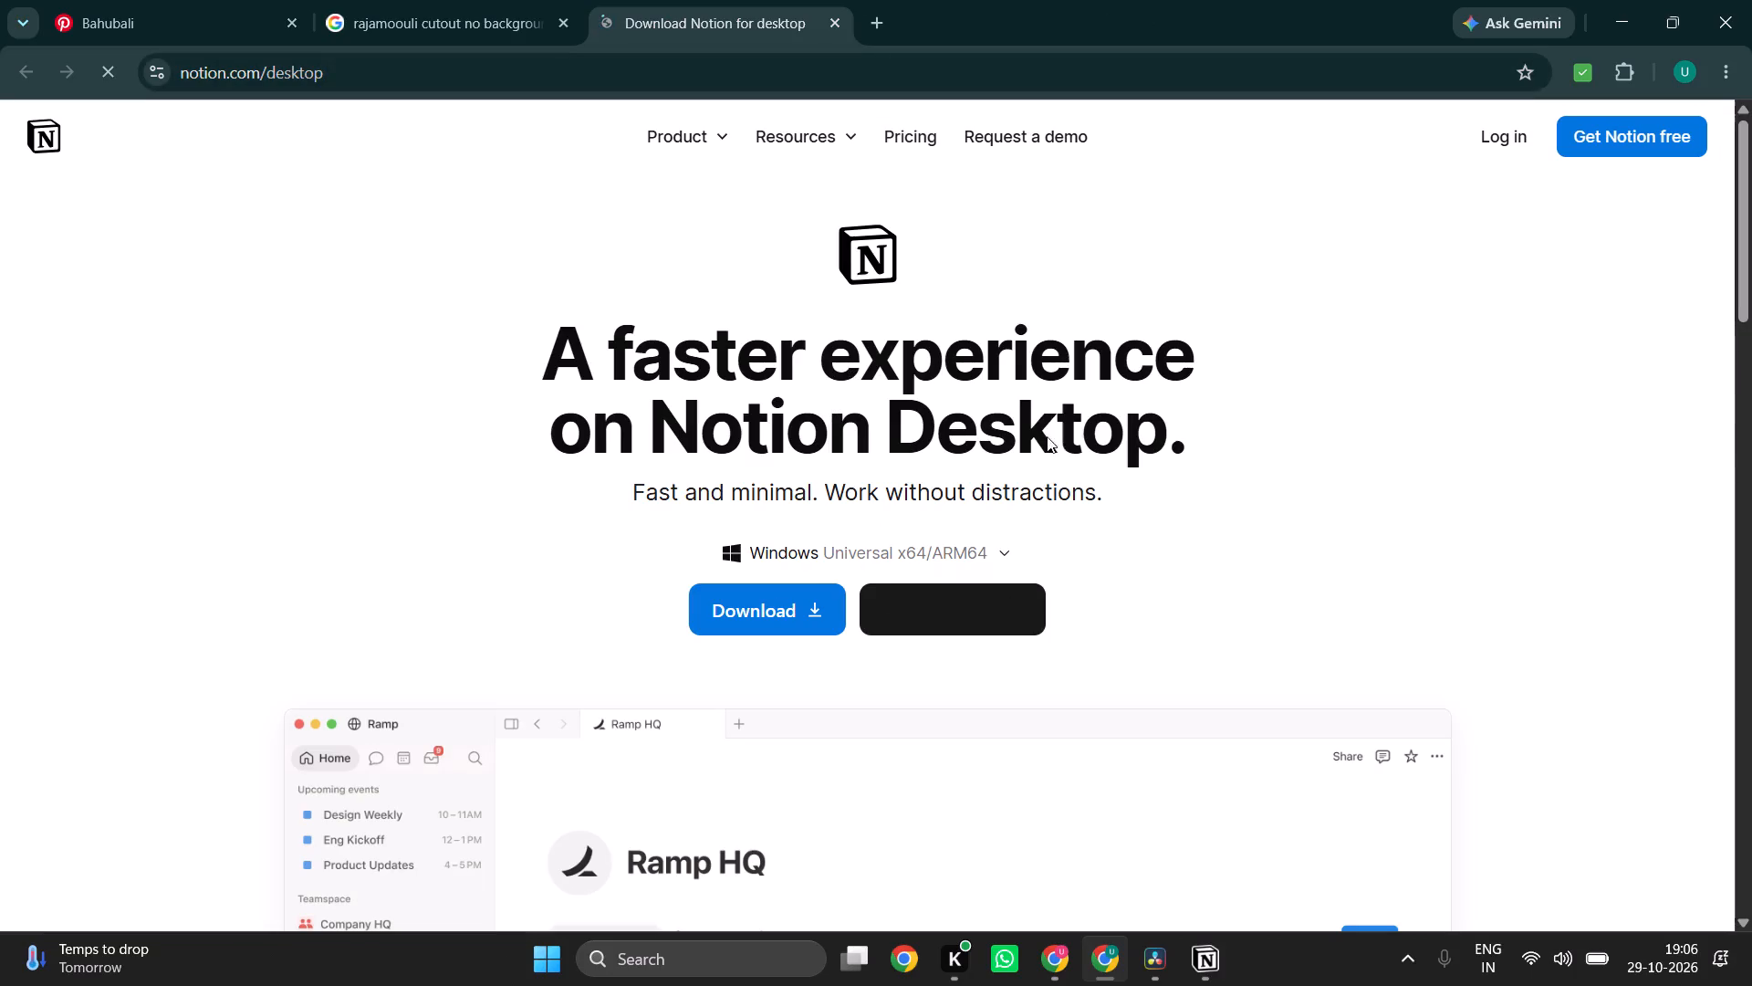
pyautogui.click(818, 605)
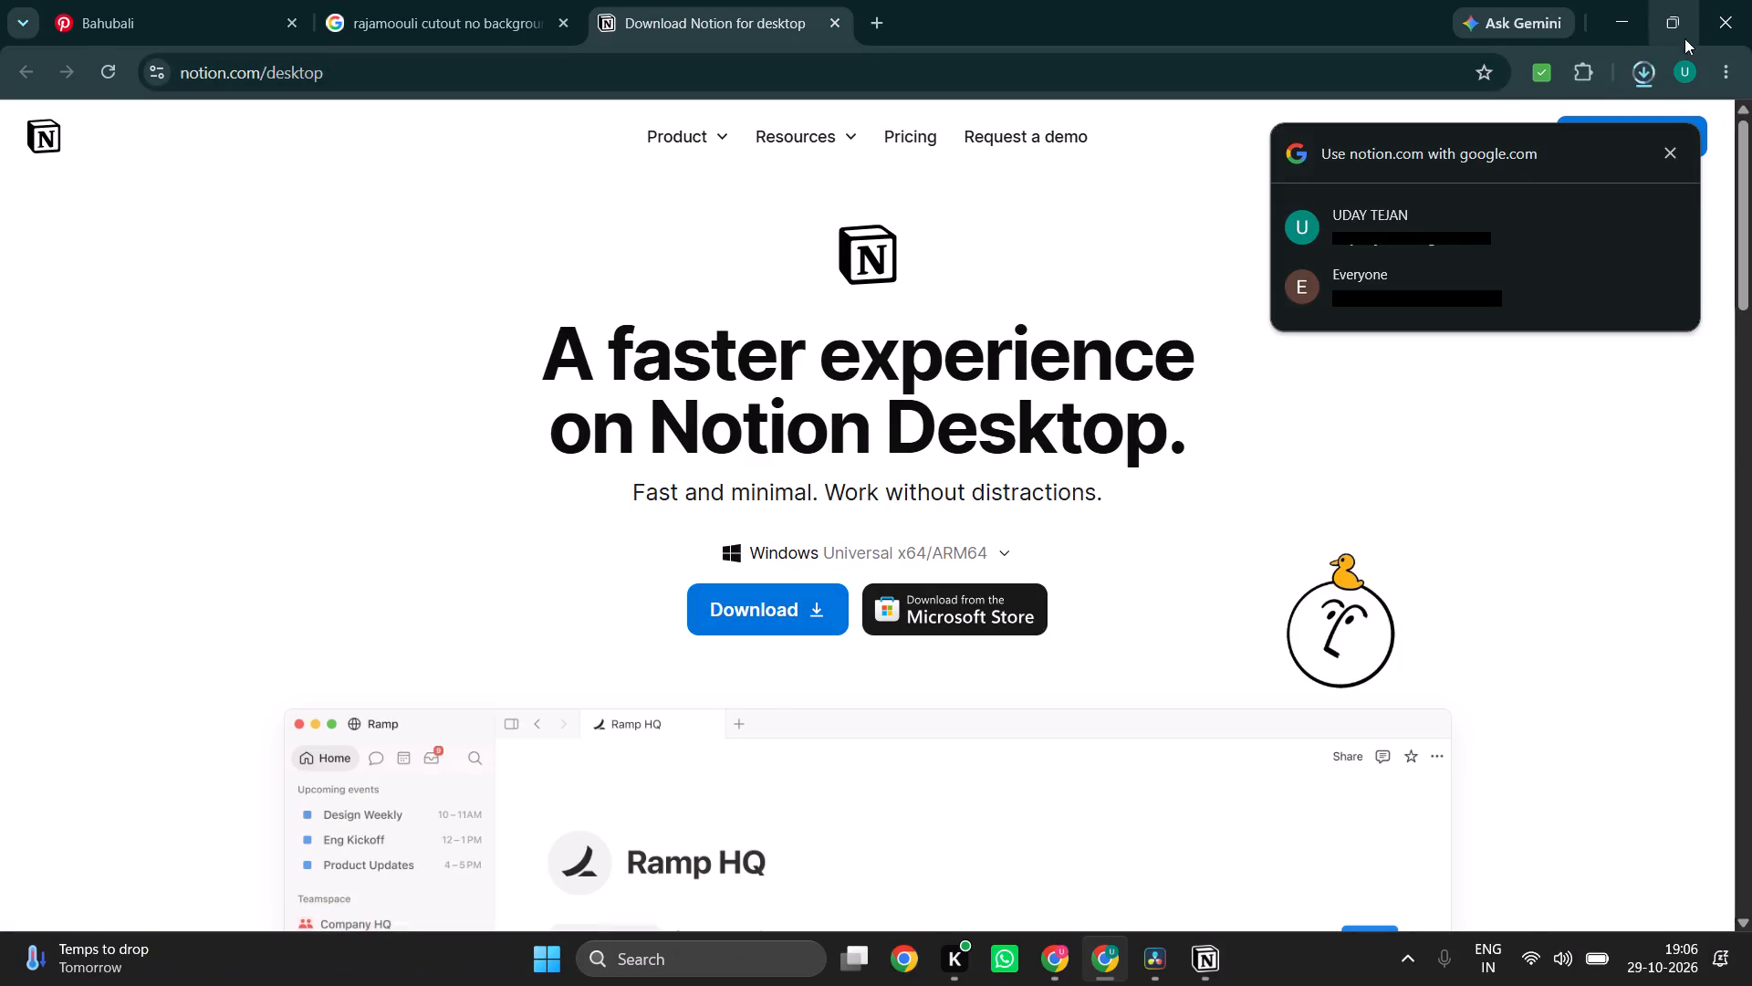
# Run the downloaded notion-windows-installer.exe to open the Notion apps installer, dismissing the Google sign-in prompt on the page.
pyautogui.click(1642, 76)
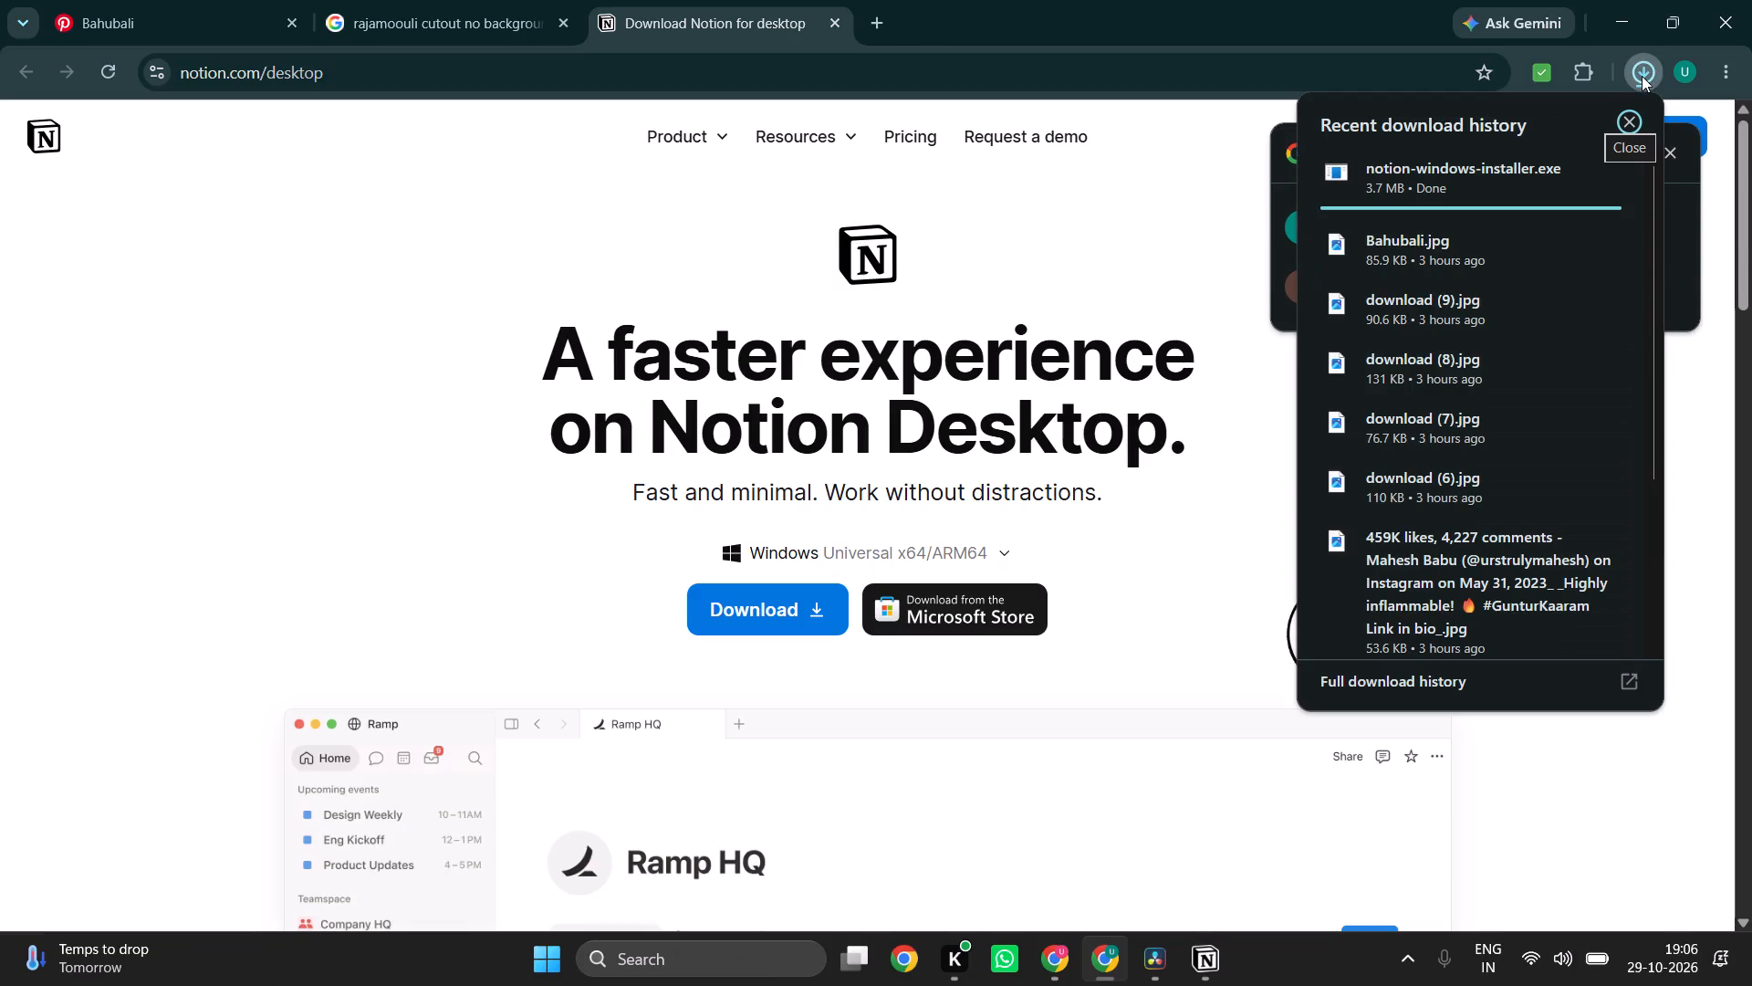
pyautogui.click(1461, 171)
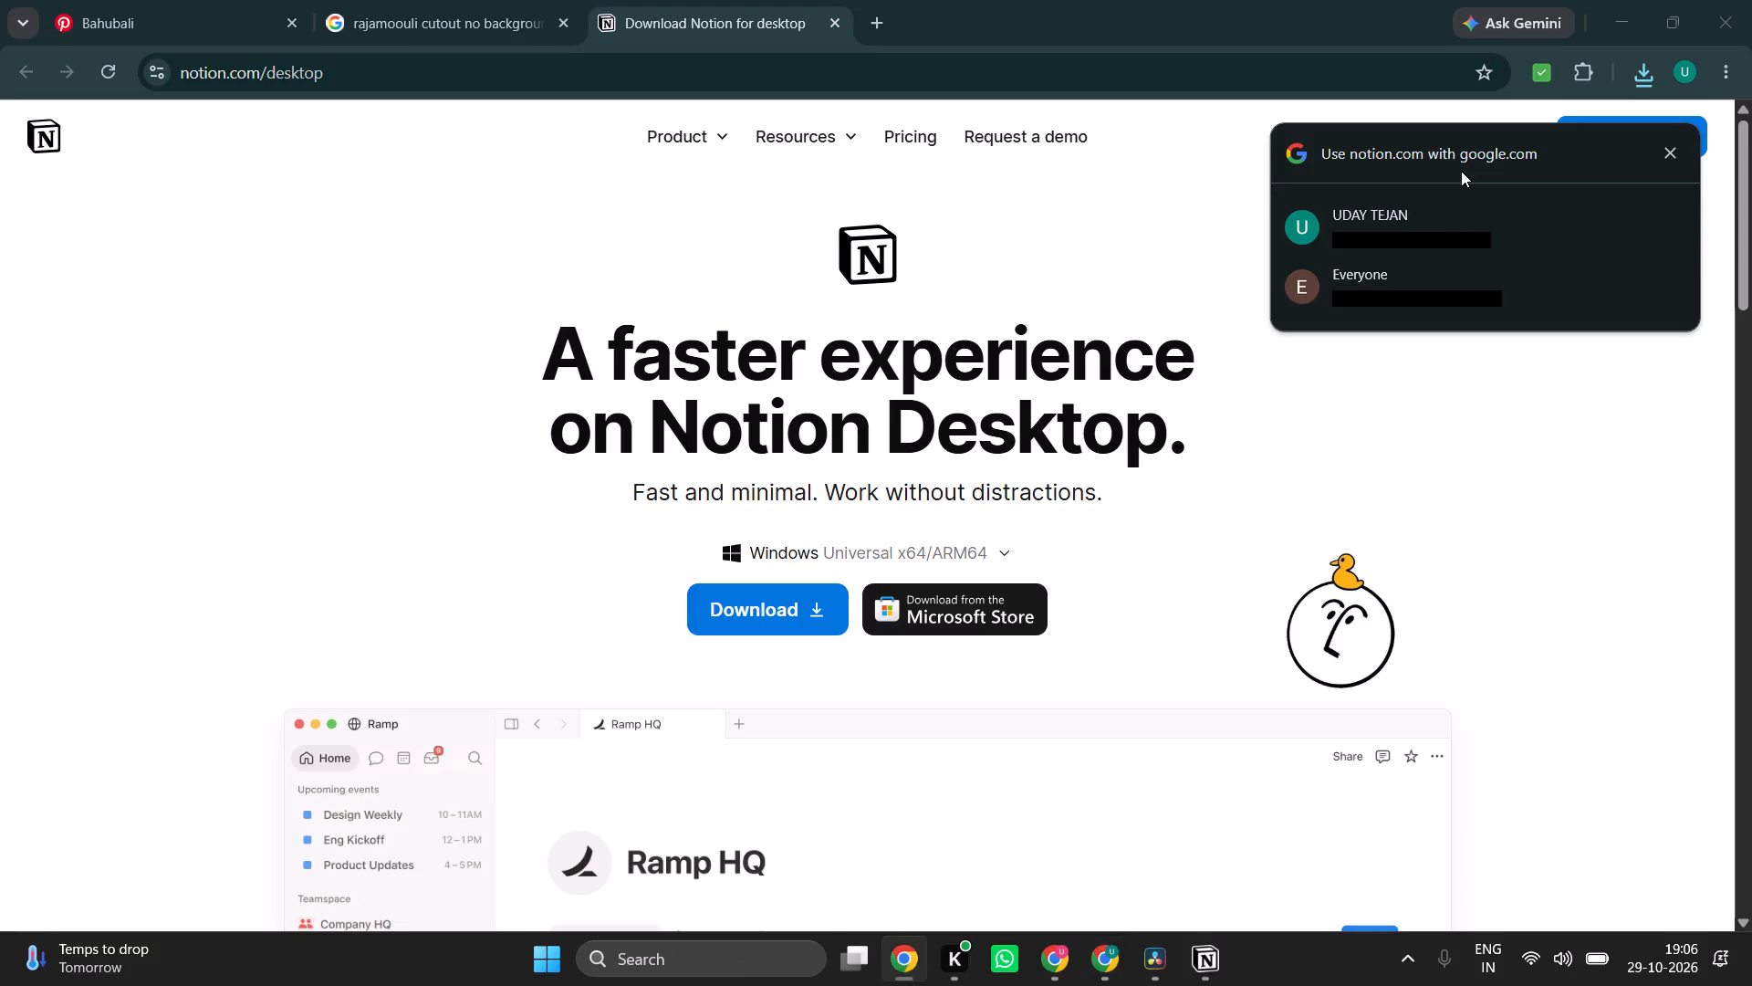
pyautogui.click(1672, 151)
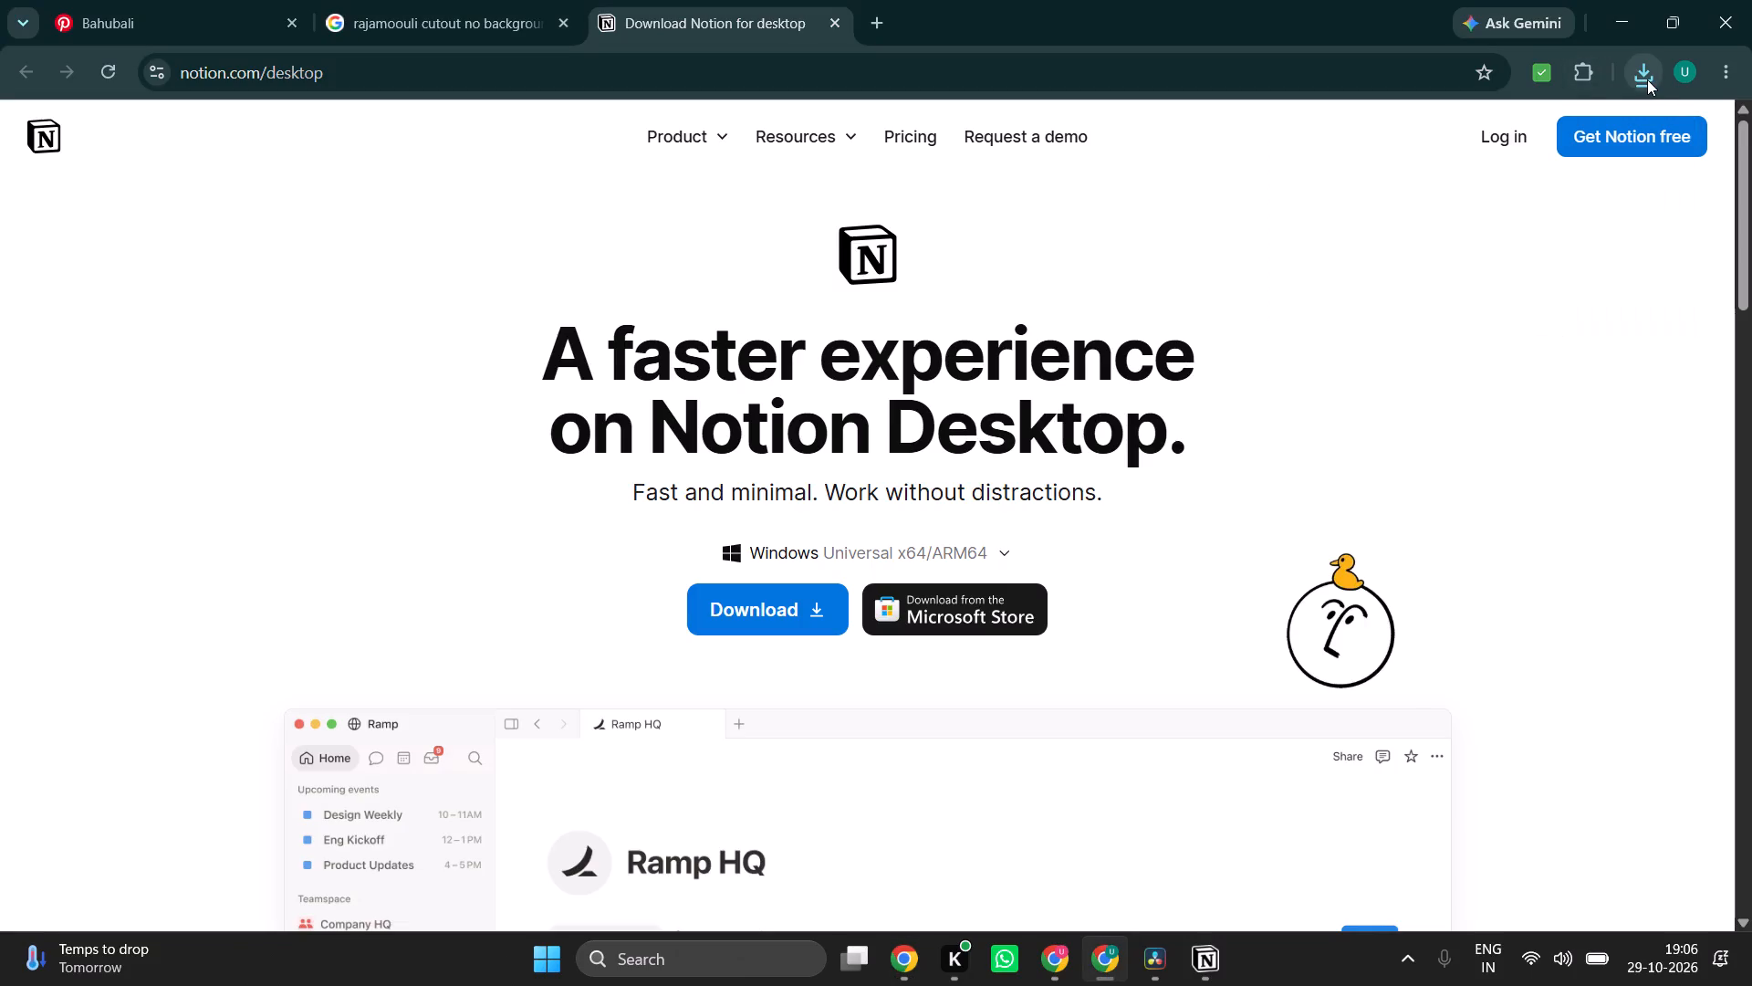
pyautogui.click(1647, 79)
pyautogui.click(1205, 960)
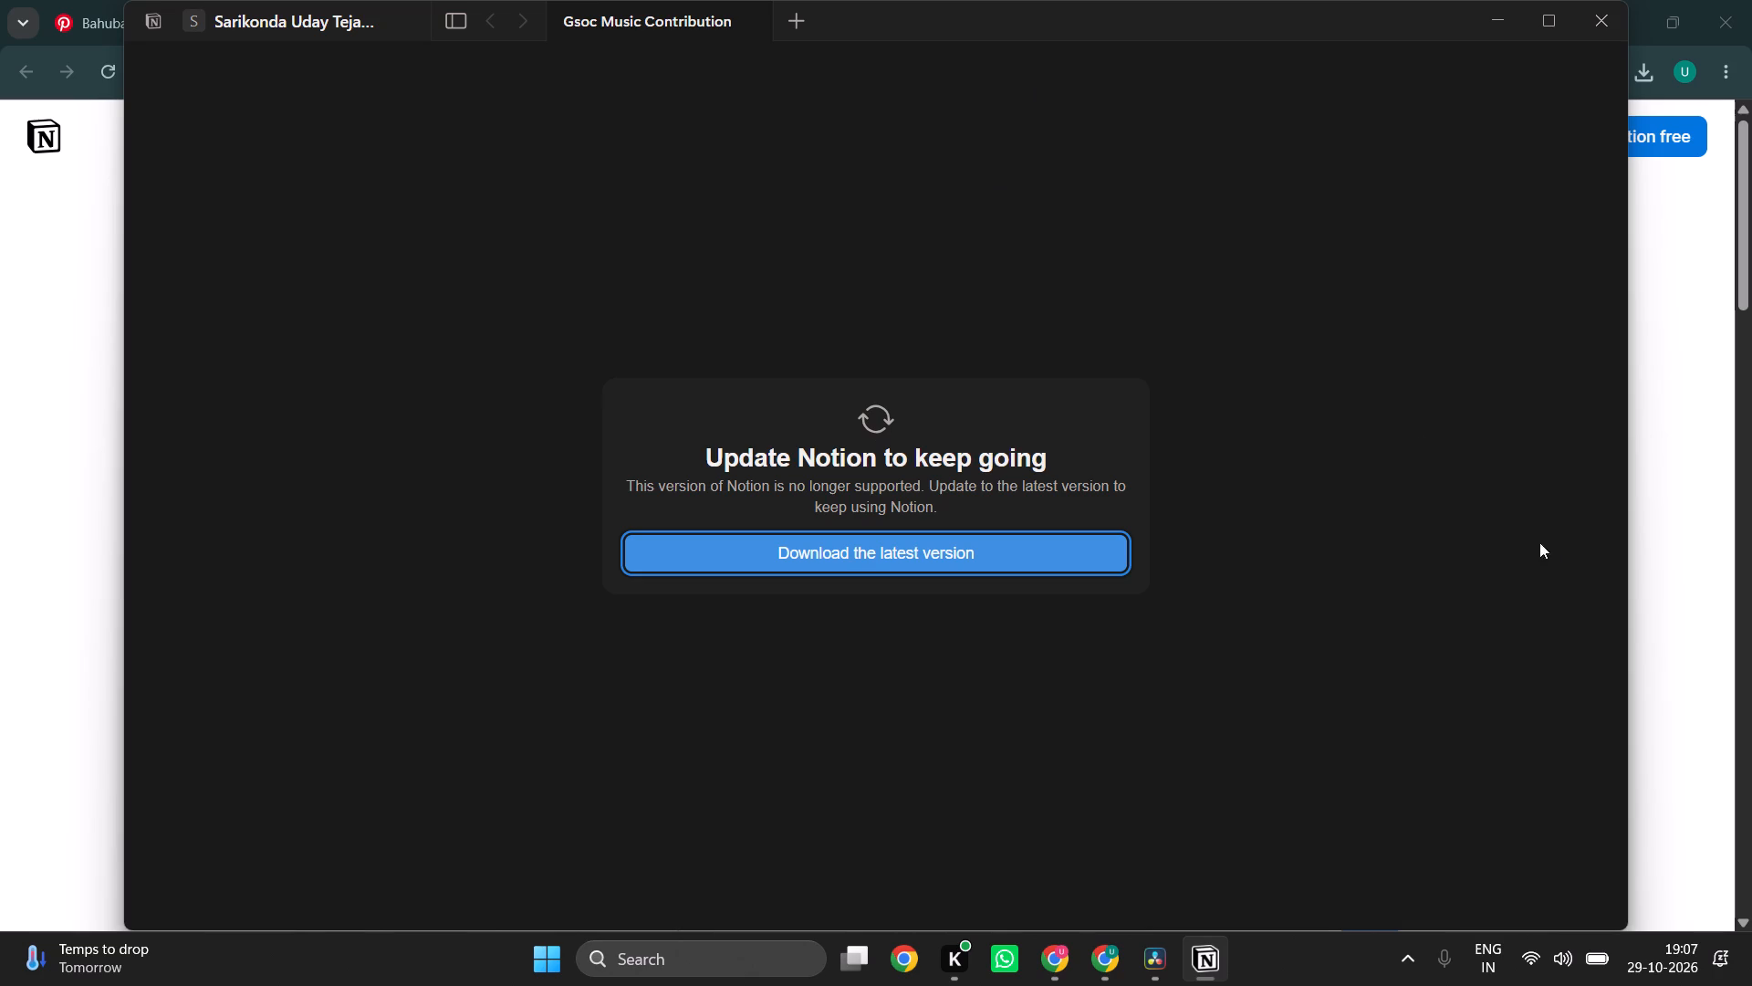
pyautogui.click(1695, 520)
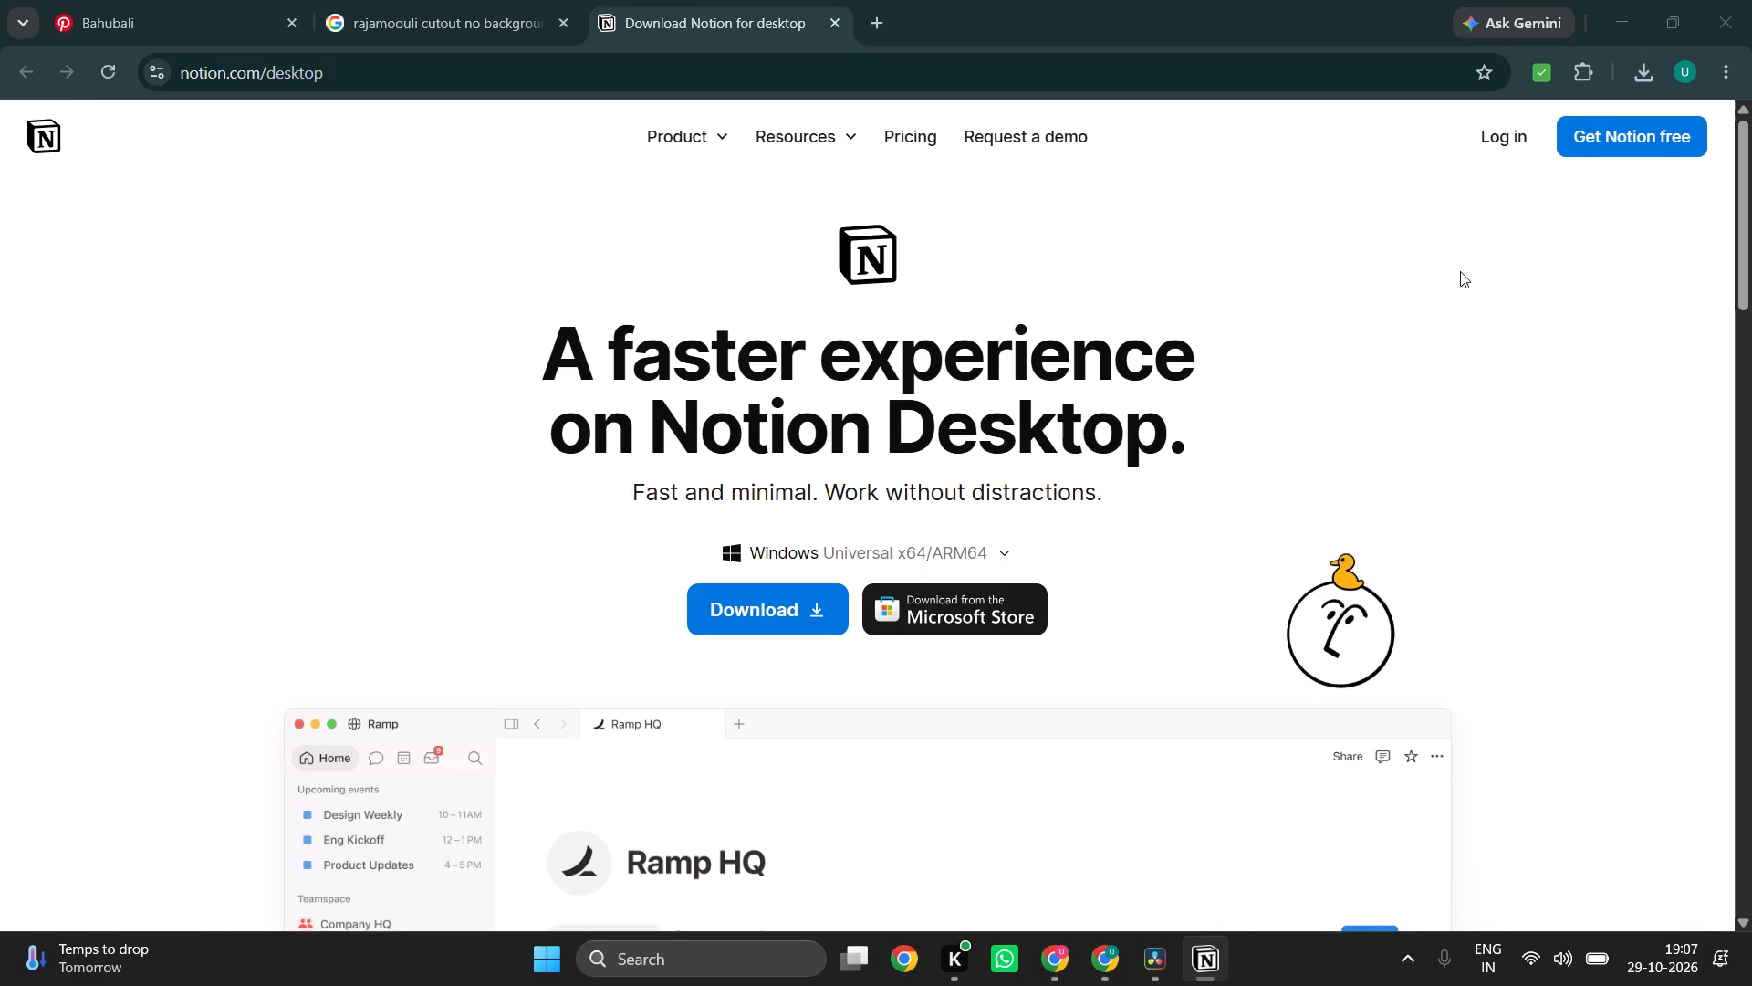
pyautogui.click(1630, 75)
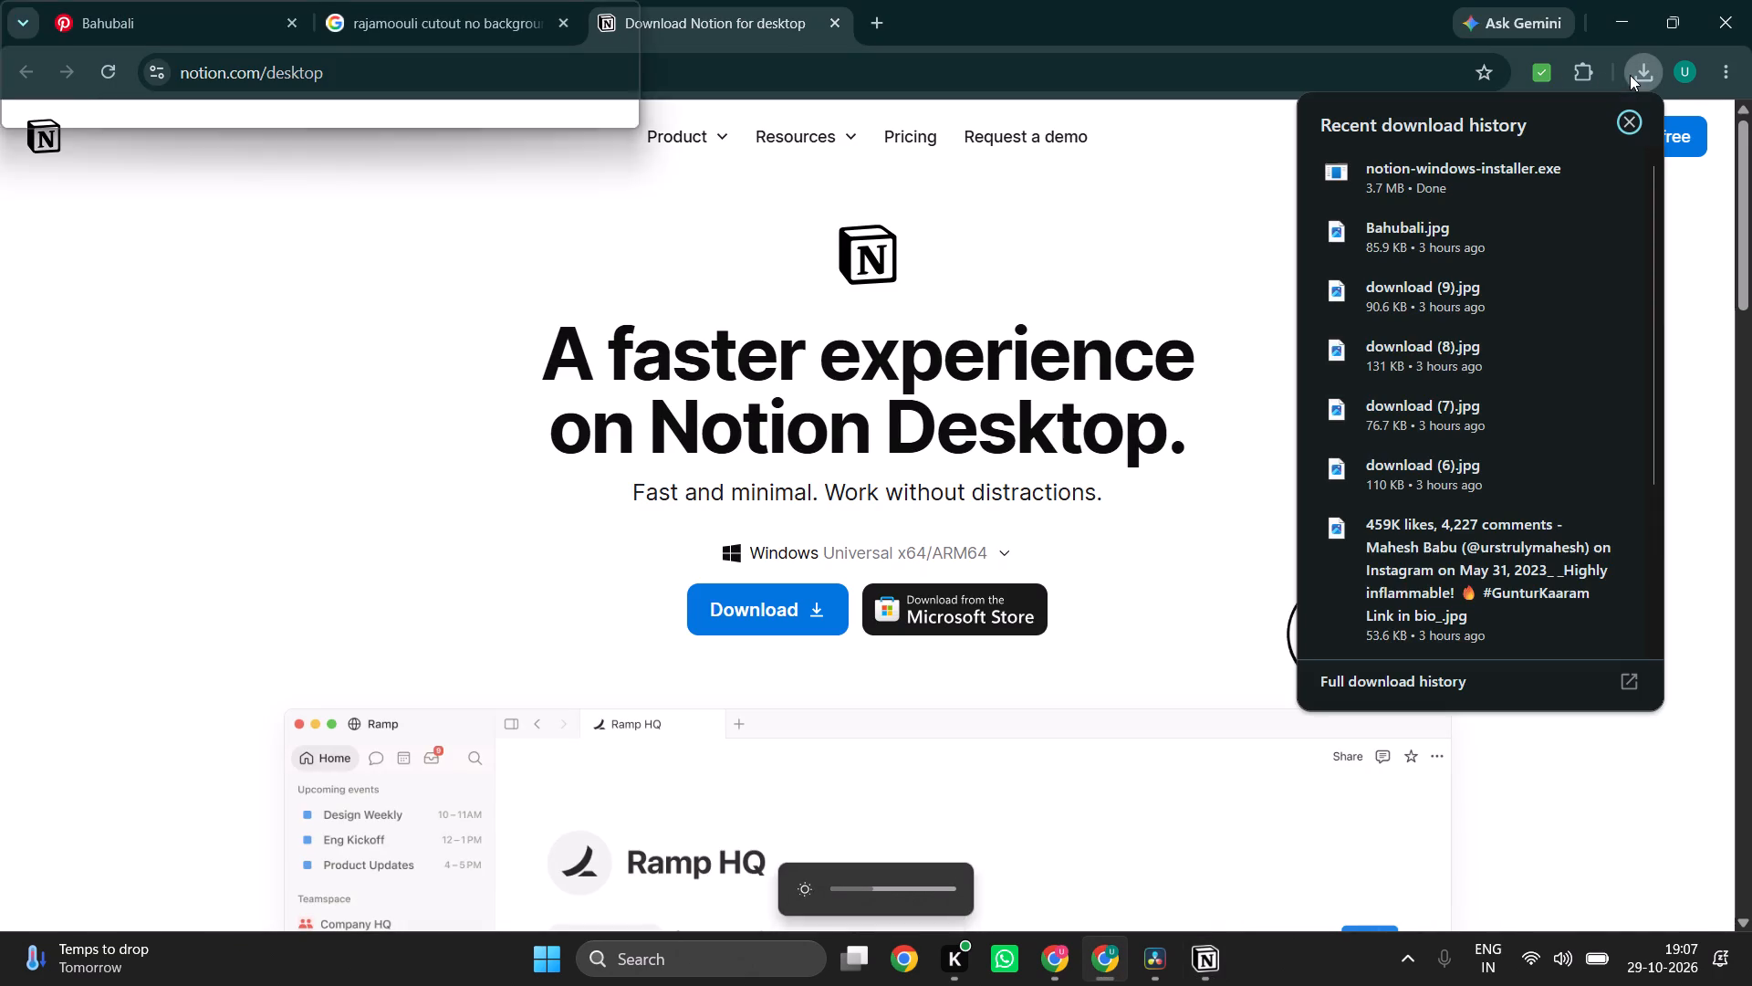
pyautogui.click(1444, 169)
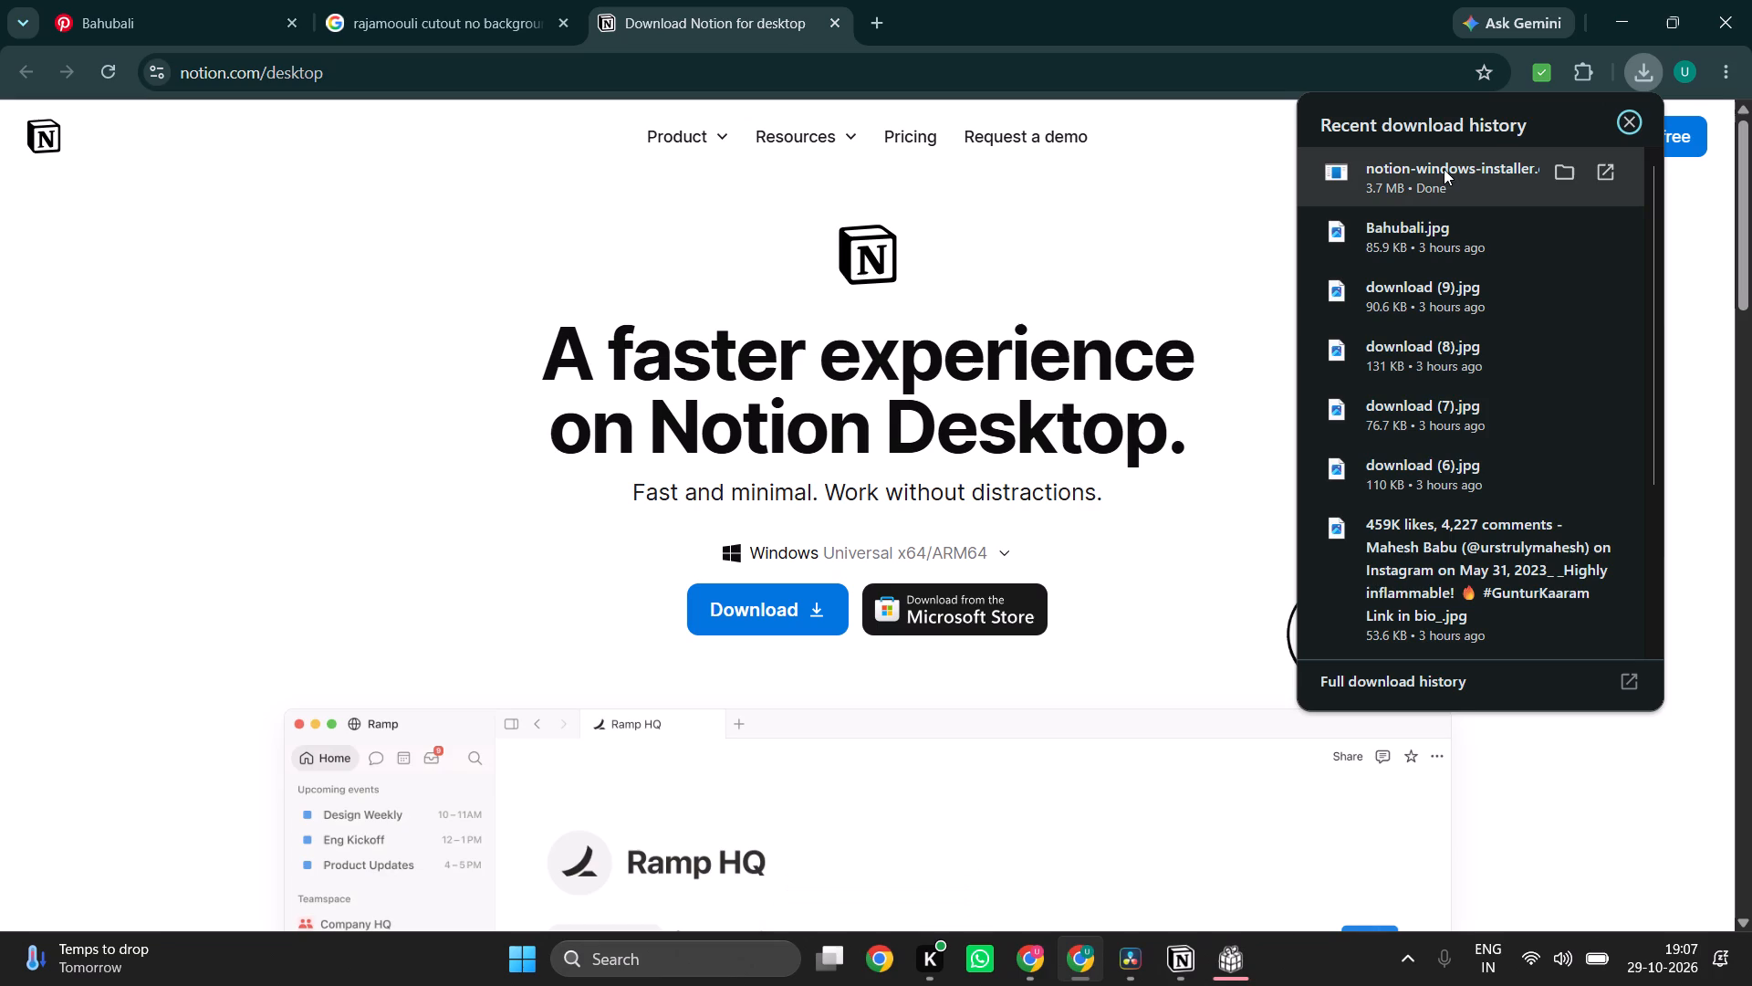
pyautogui.click(1213, 977)
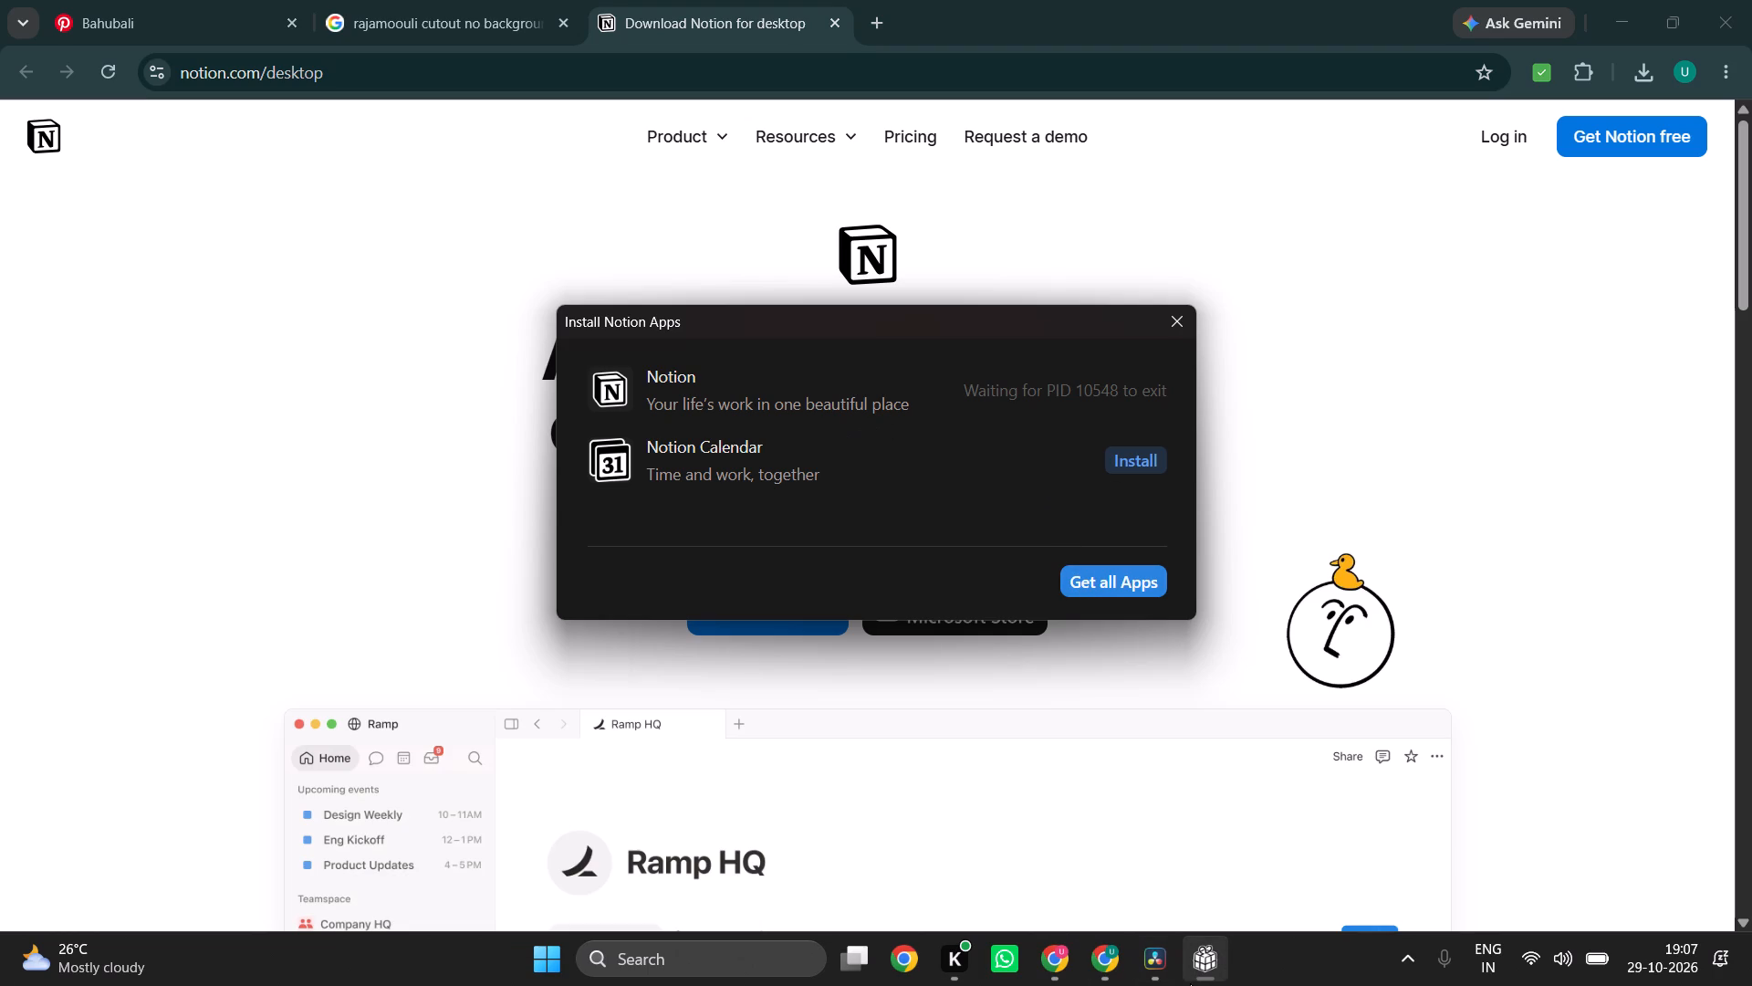
# Search Windows for notion and try to launch it while the installer is open.
pyautogui.click(720, 966)
pyautogui.write('notion')
pyautogui.press('Return')
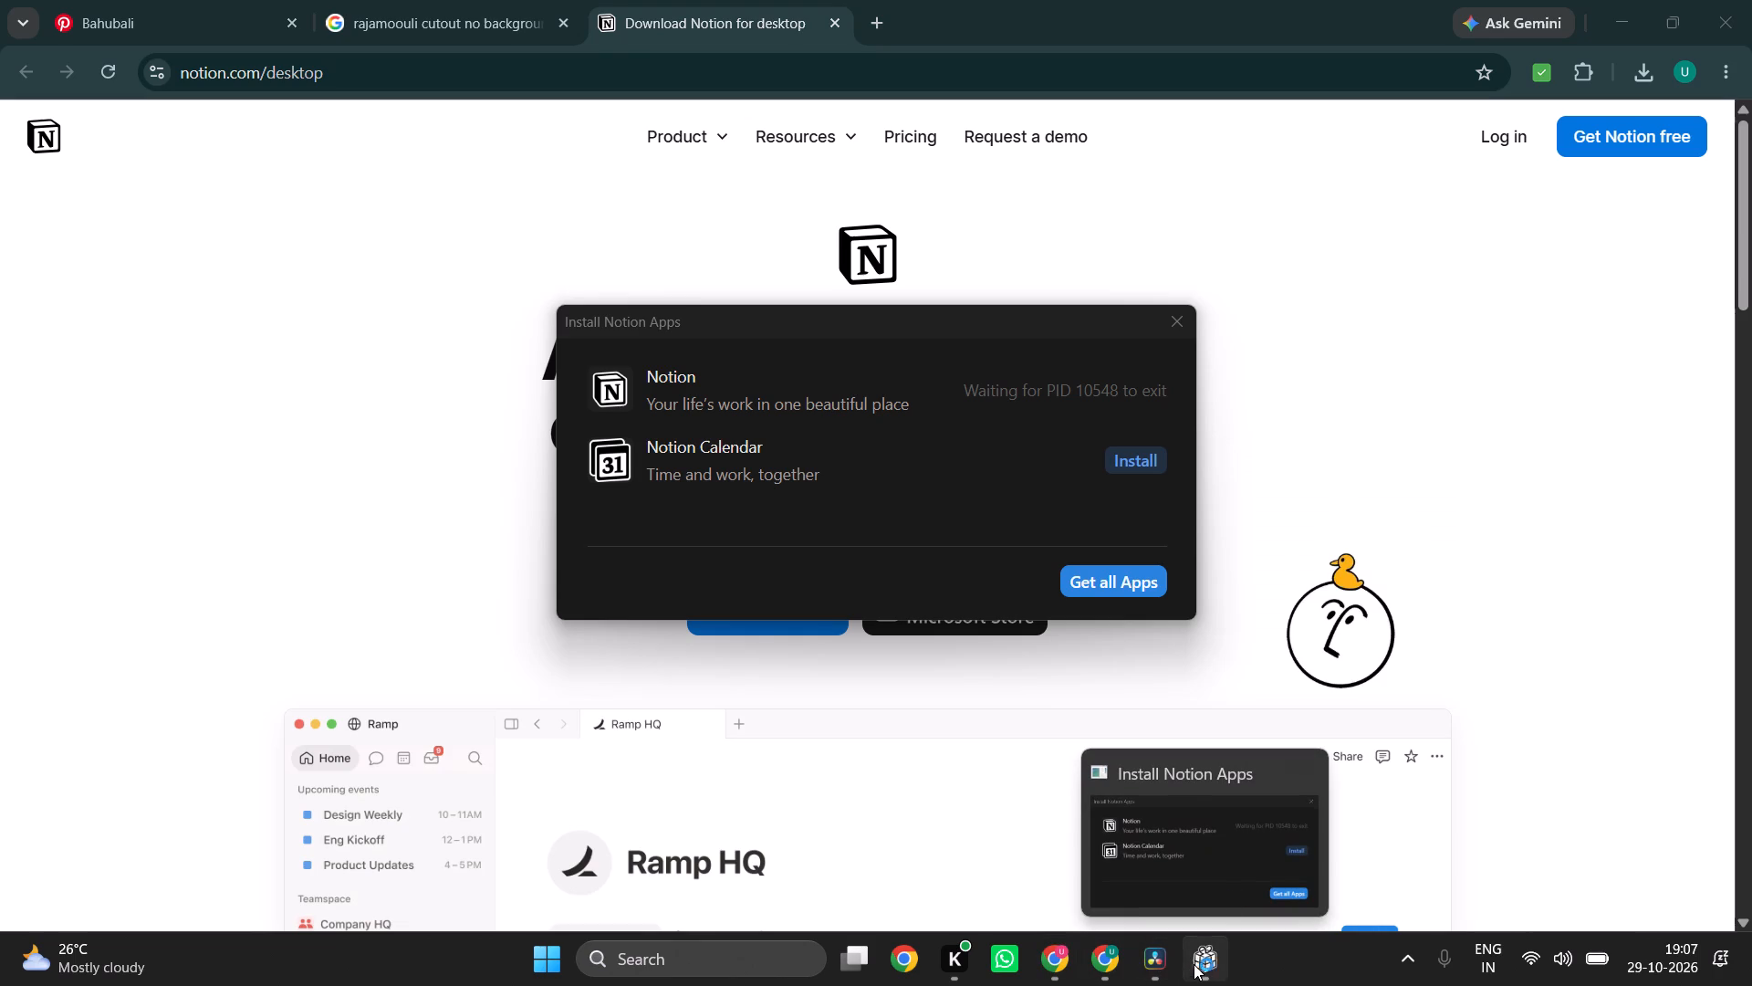
# Close the Install Notion Apps window.
pyautogui.click(1309, 771)
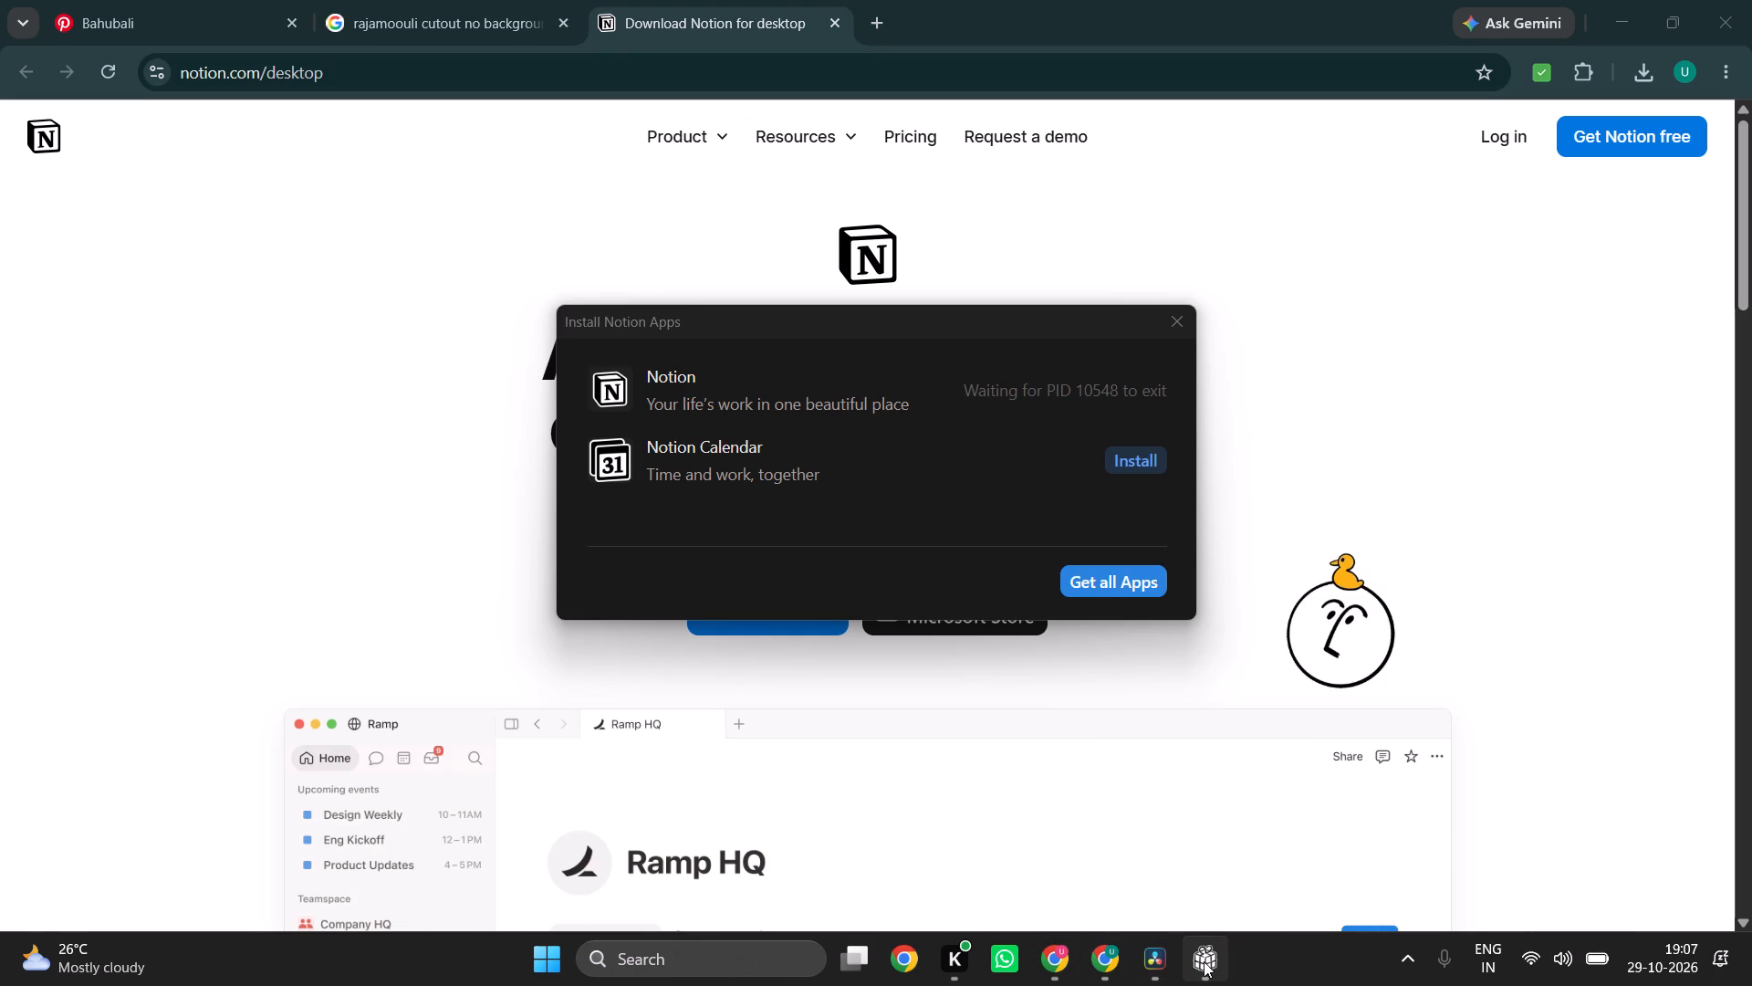
pyautogui.click(1298, 775)
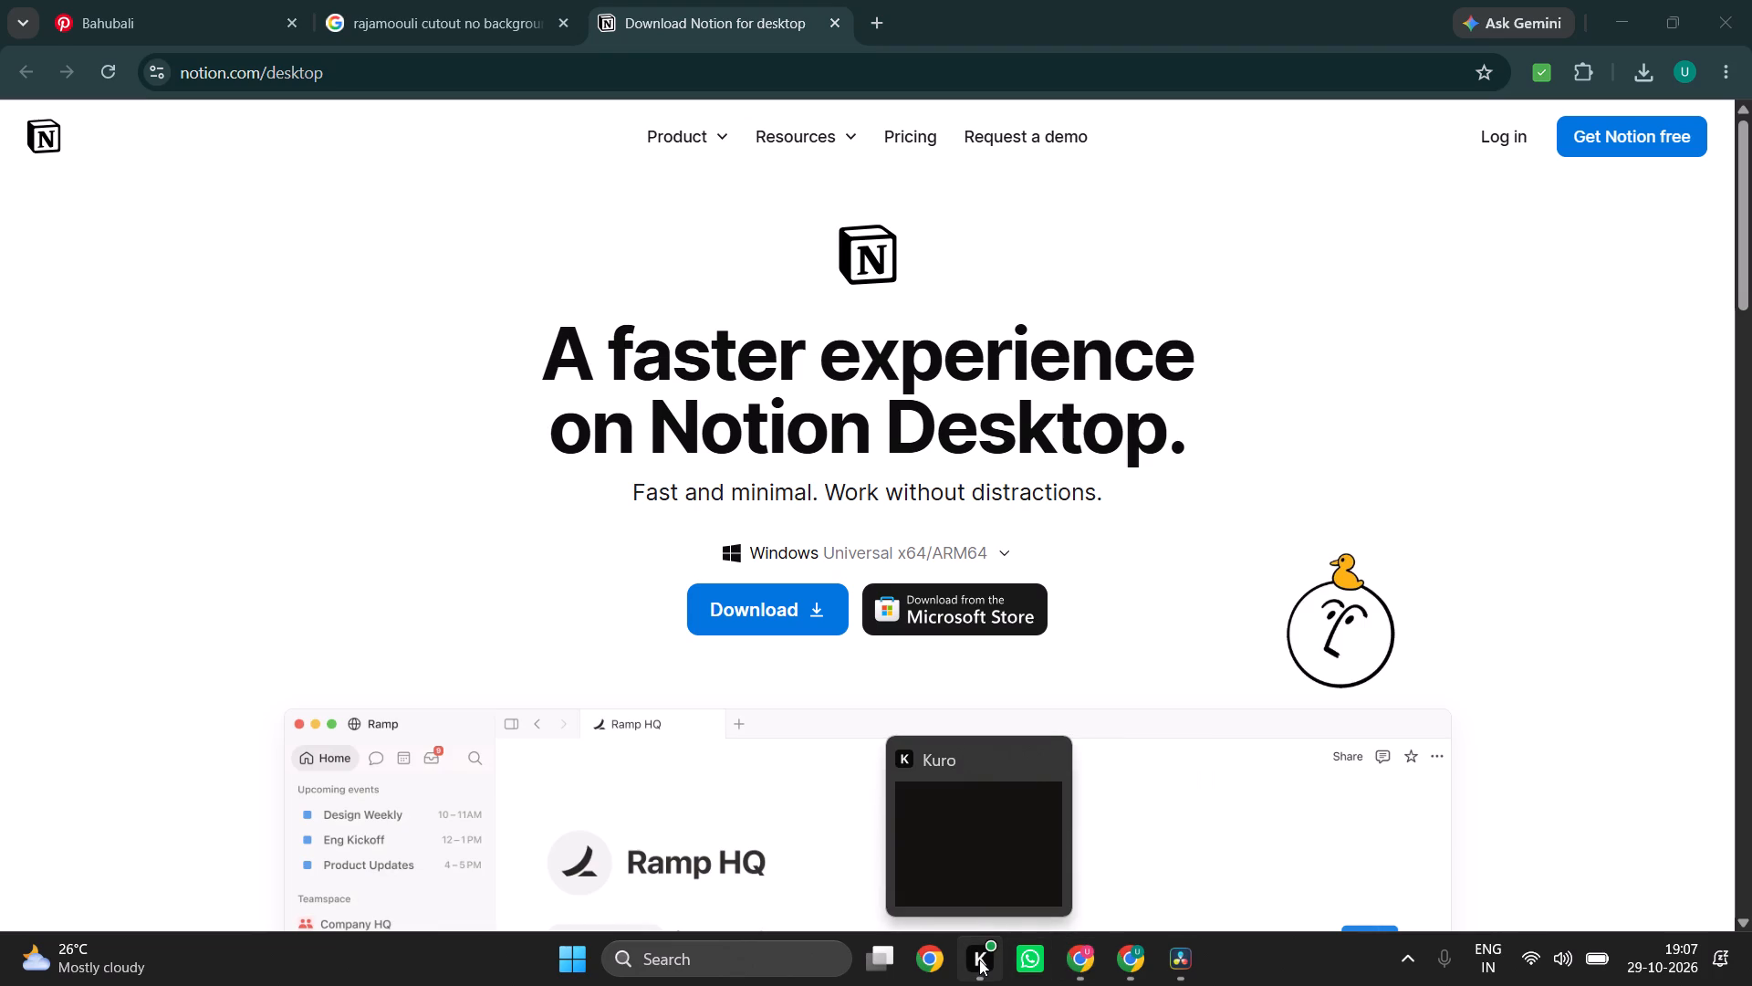
# Reorder the taskbar apps so that Kuro sits after WhatsApp.
pyautogui.moveTo(979, 960); pyautogui.dragTo(1038, 968)
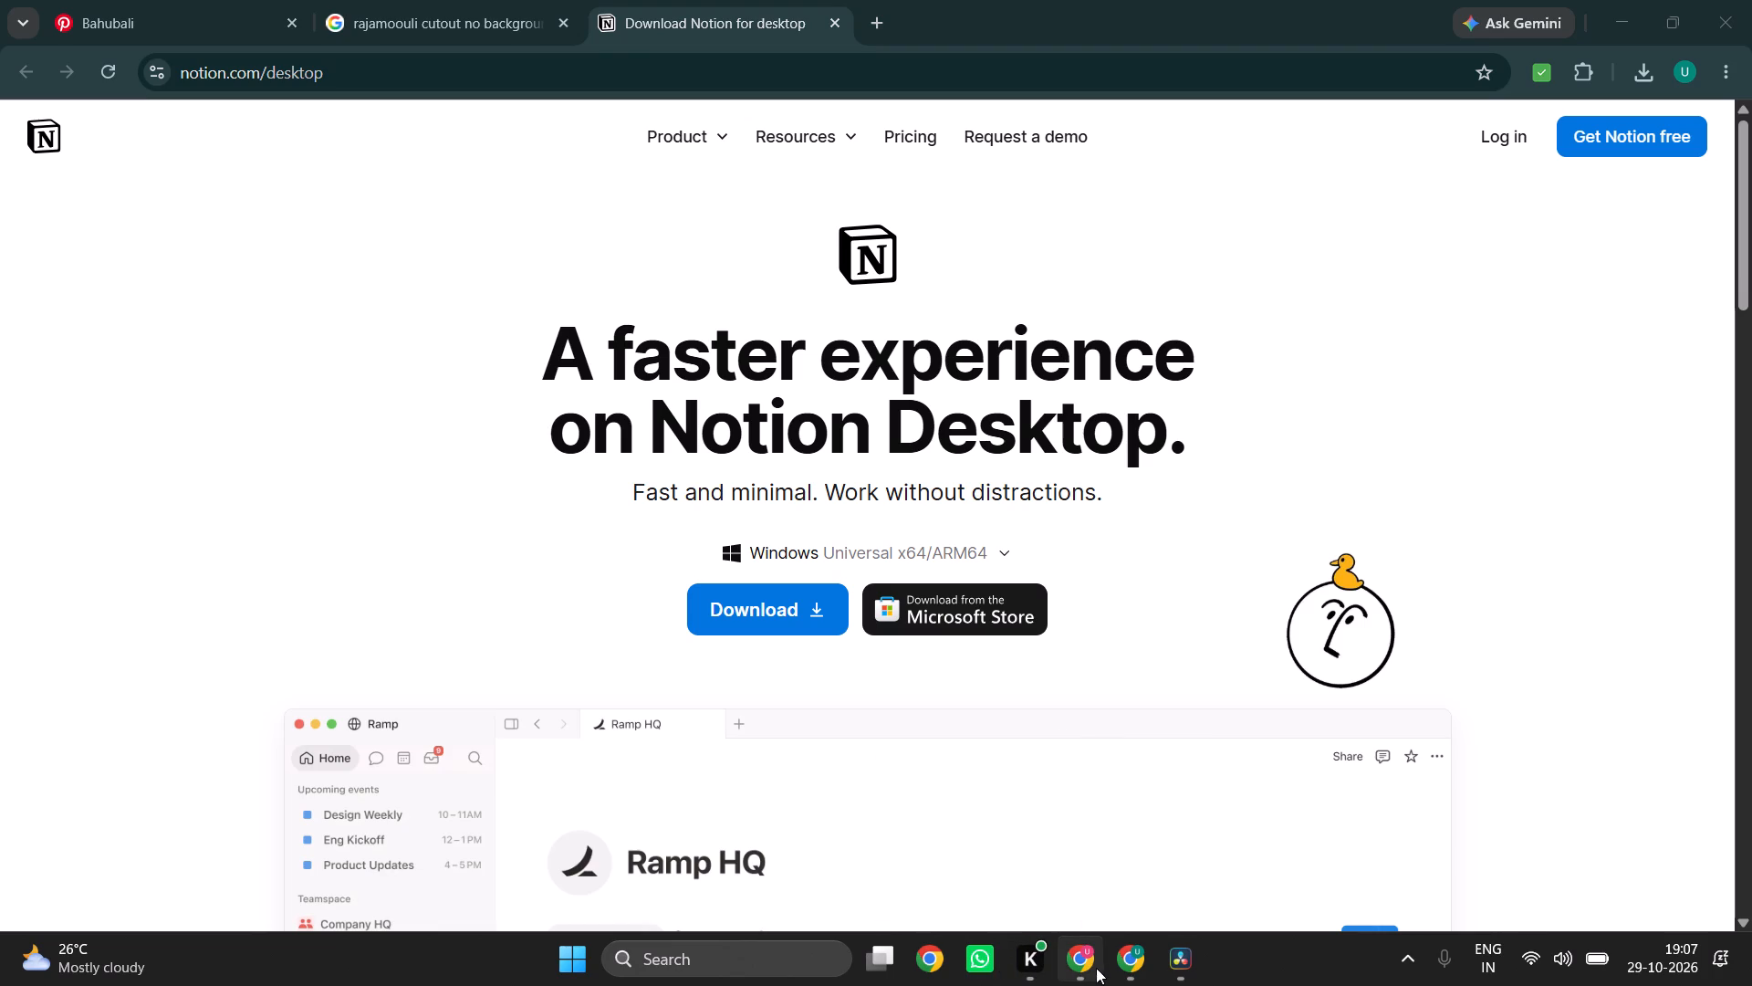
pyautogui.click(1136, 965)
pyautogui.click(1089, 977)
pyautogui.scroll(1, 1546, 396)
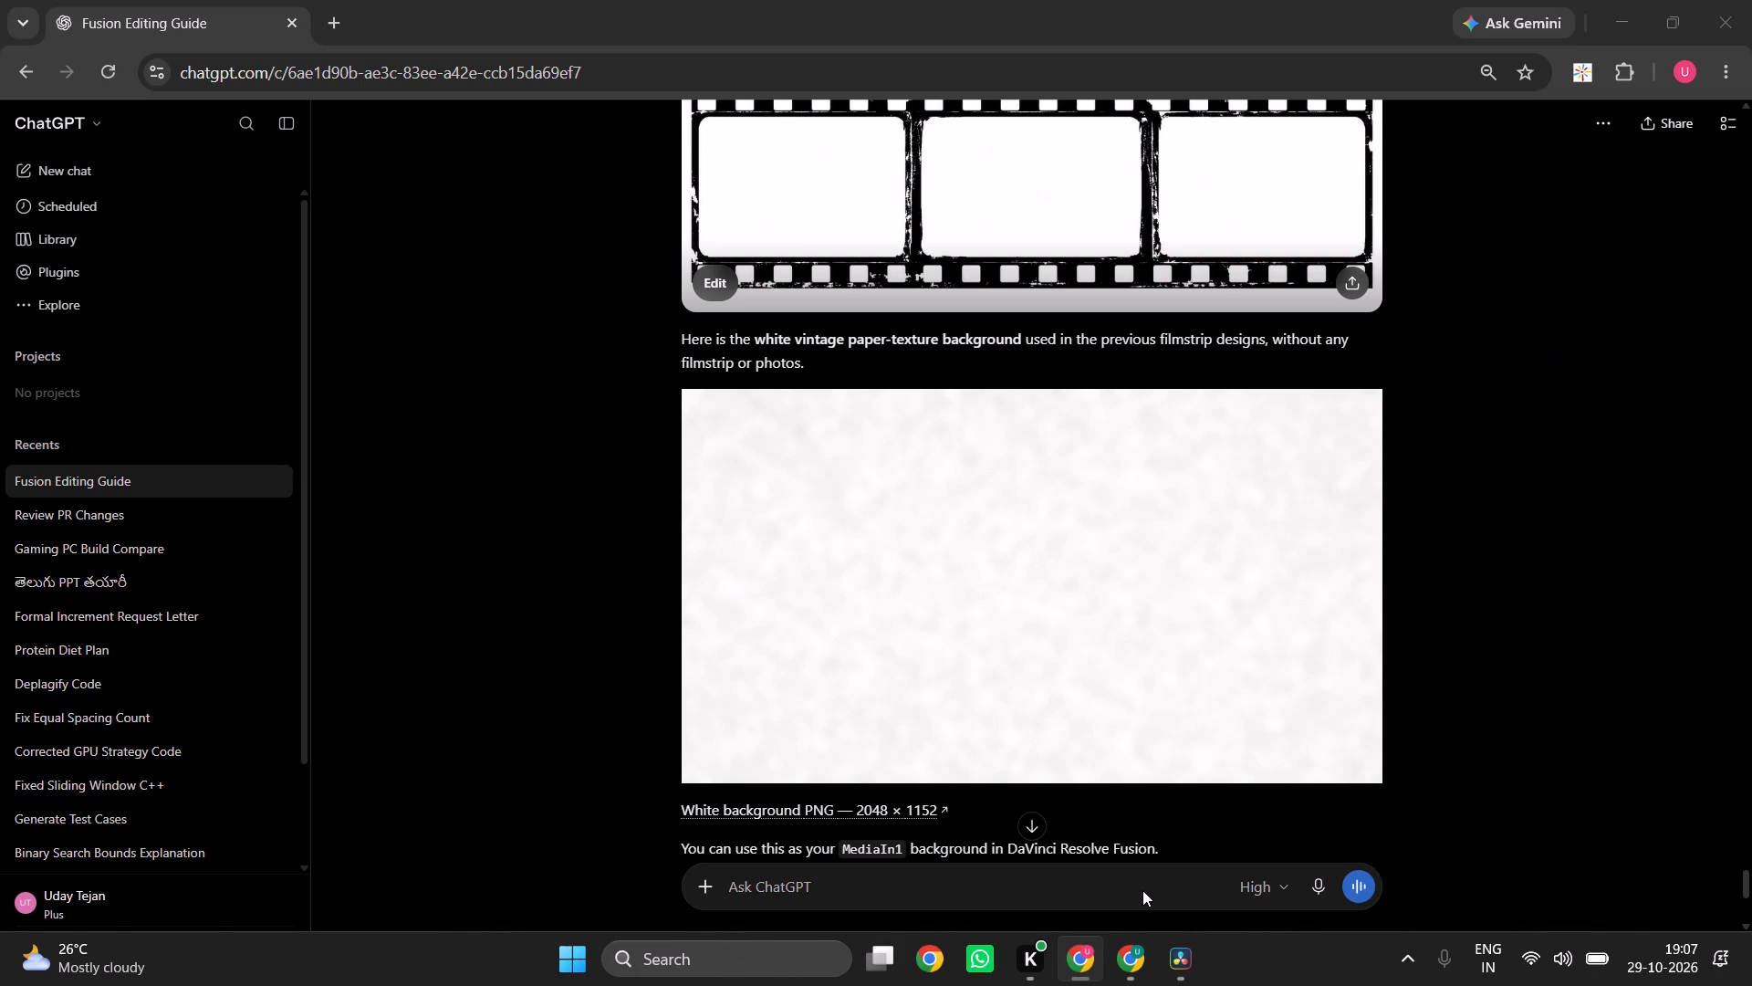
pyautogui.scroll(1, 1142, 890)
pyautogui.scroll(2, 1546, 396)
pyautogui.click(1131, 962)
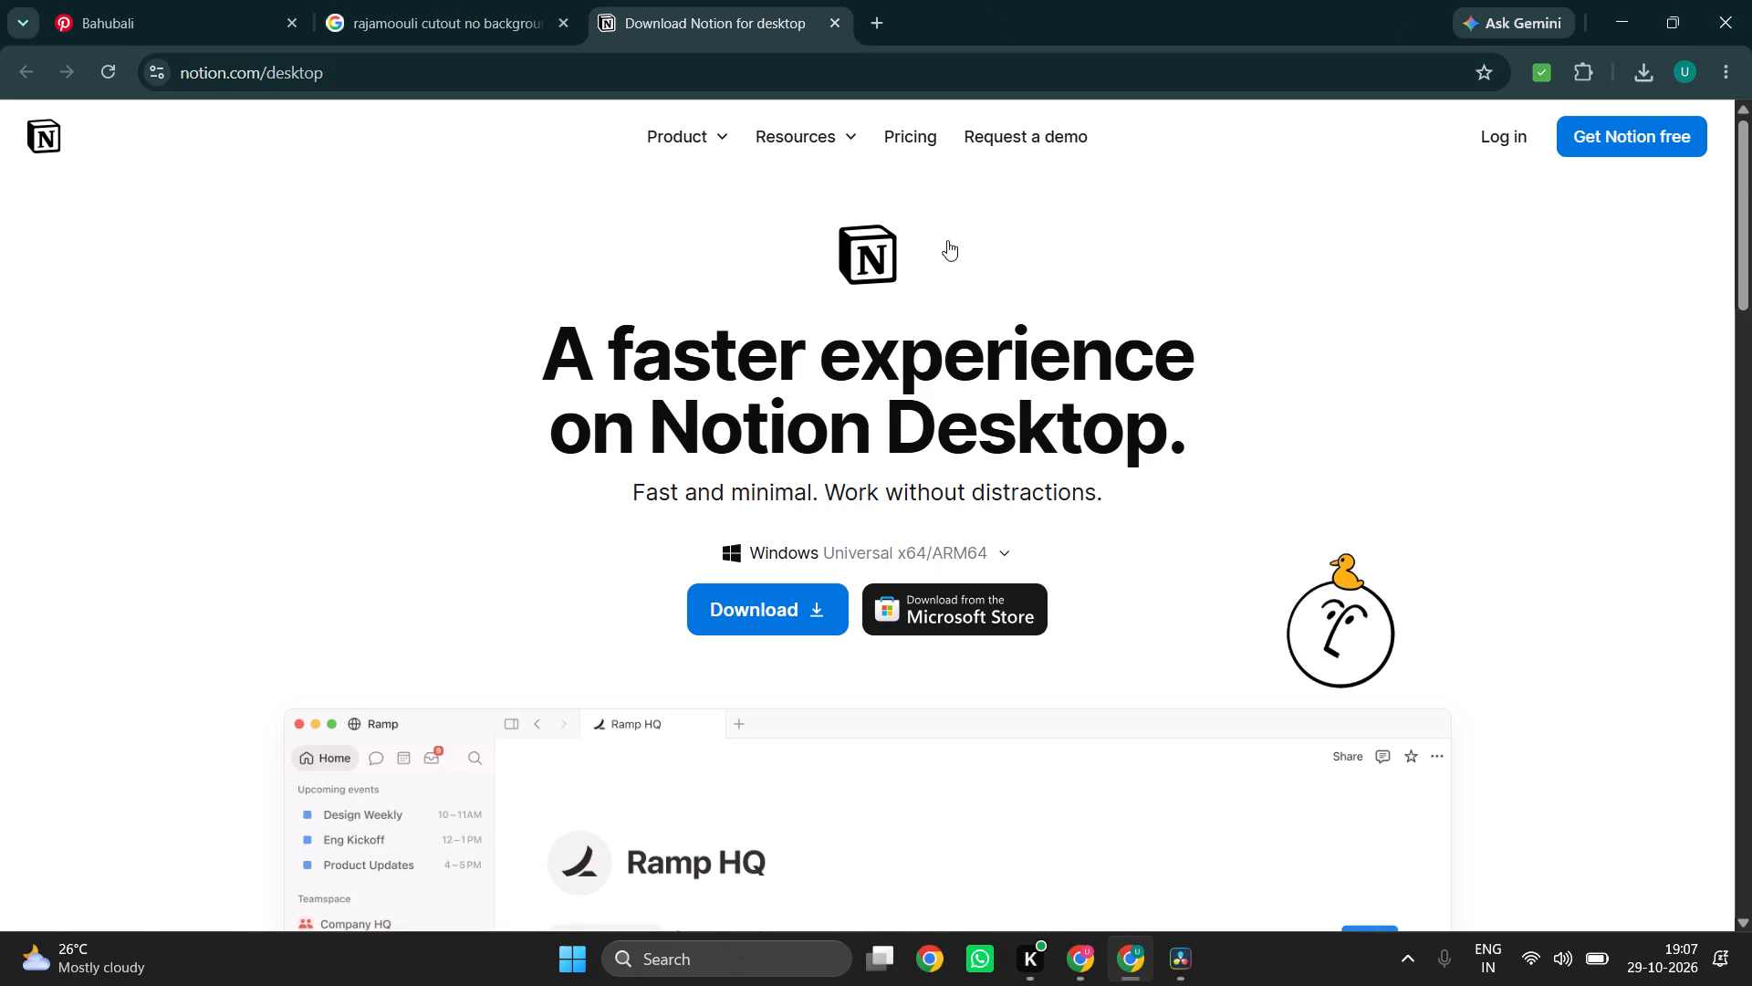
# Search Windows for notion and launch the Notion app.
pyautogui.click(701, 971)
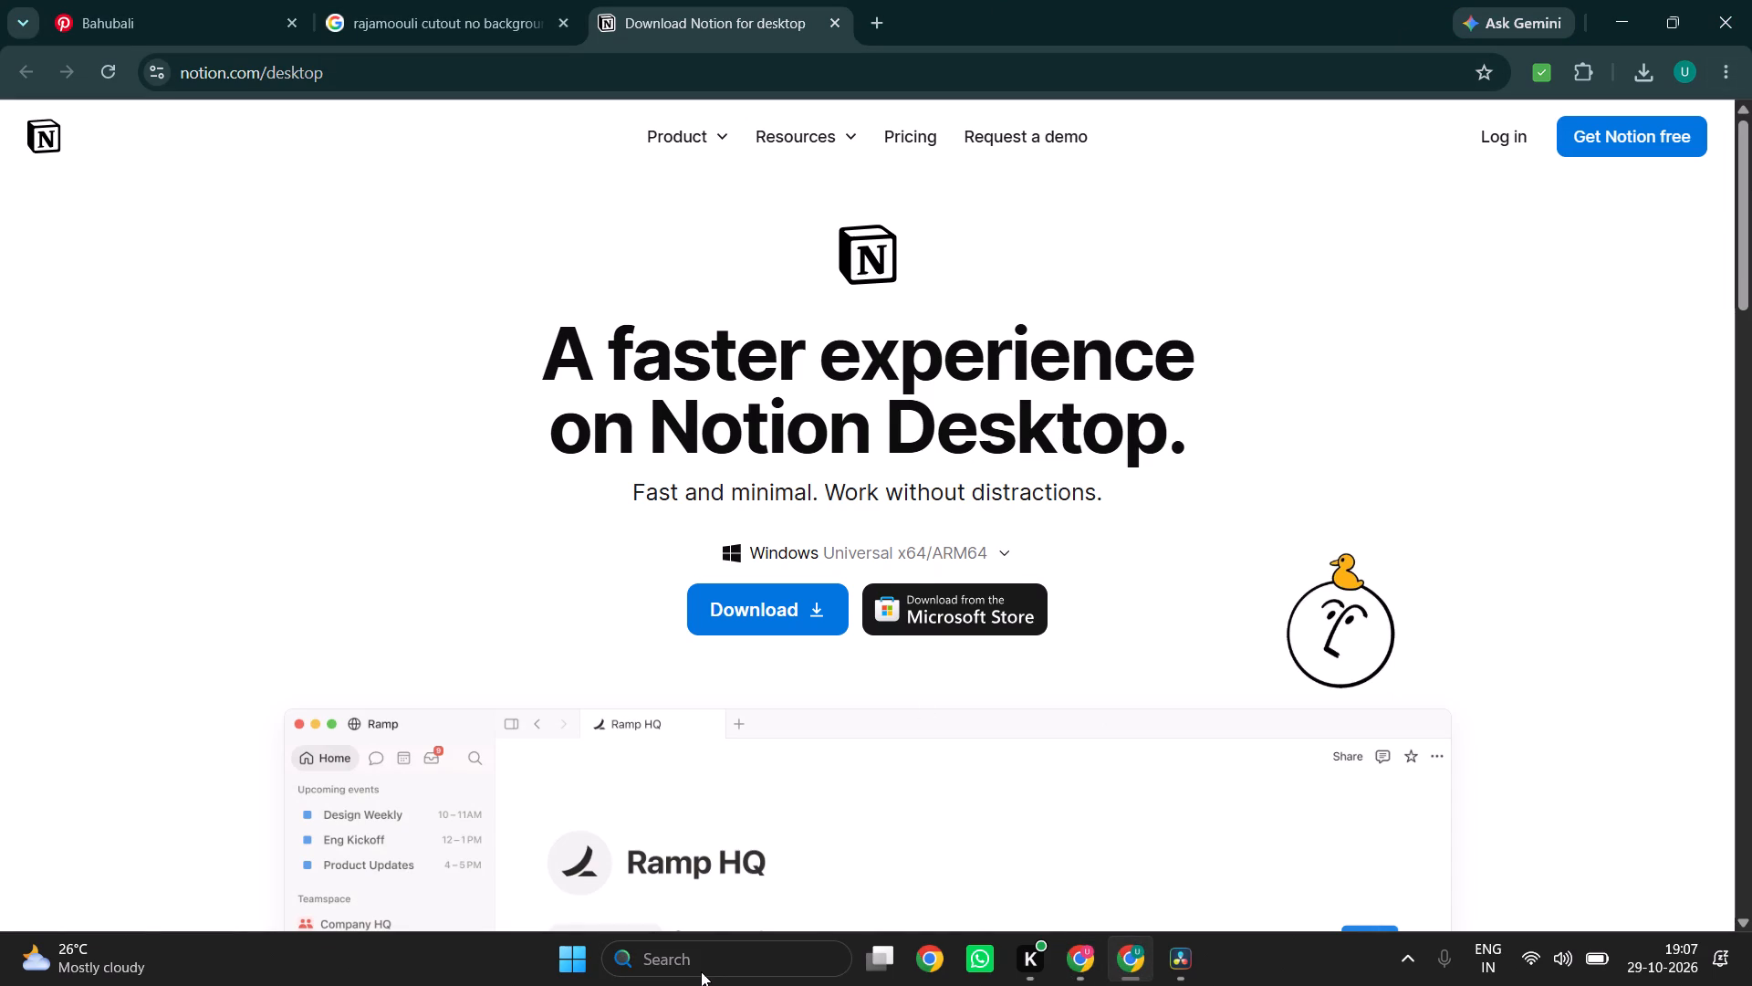
pyautogui.write('notion')
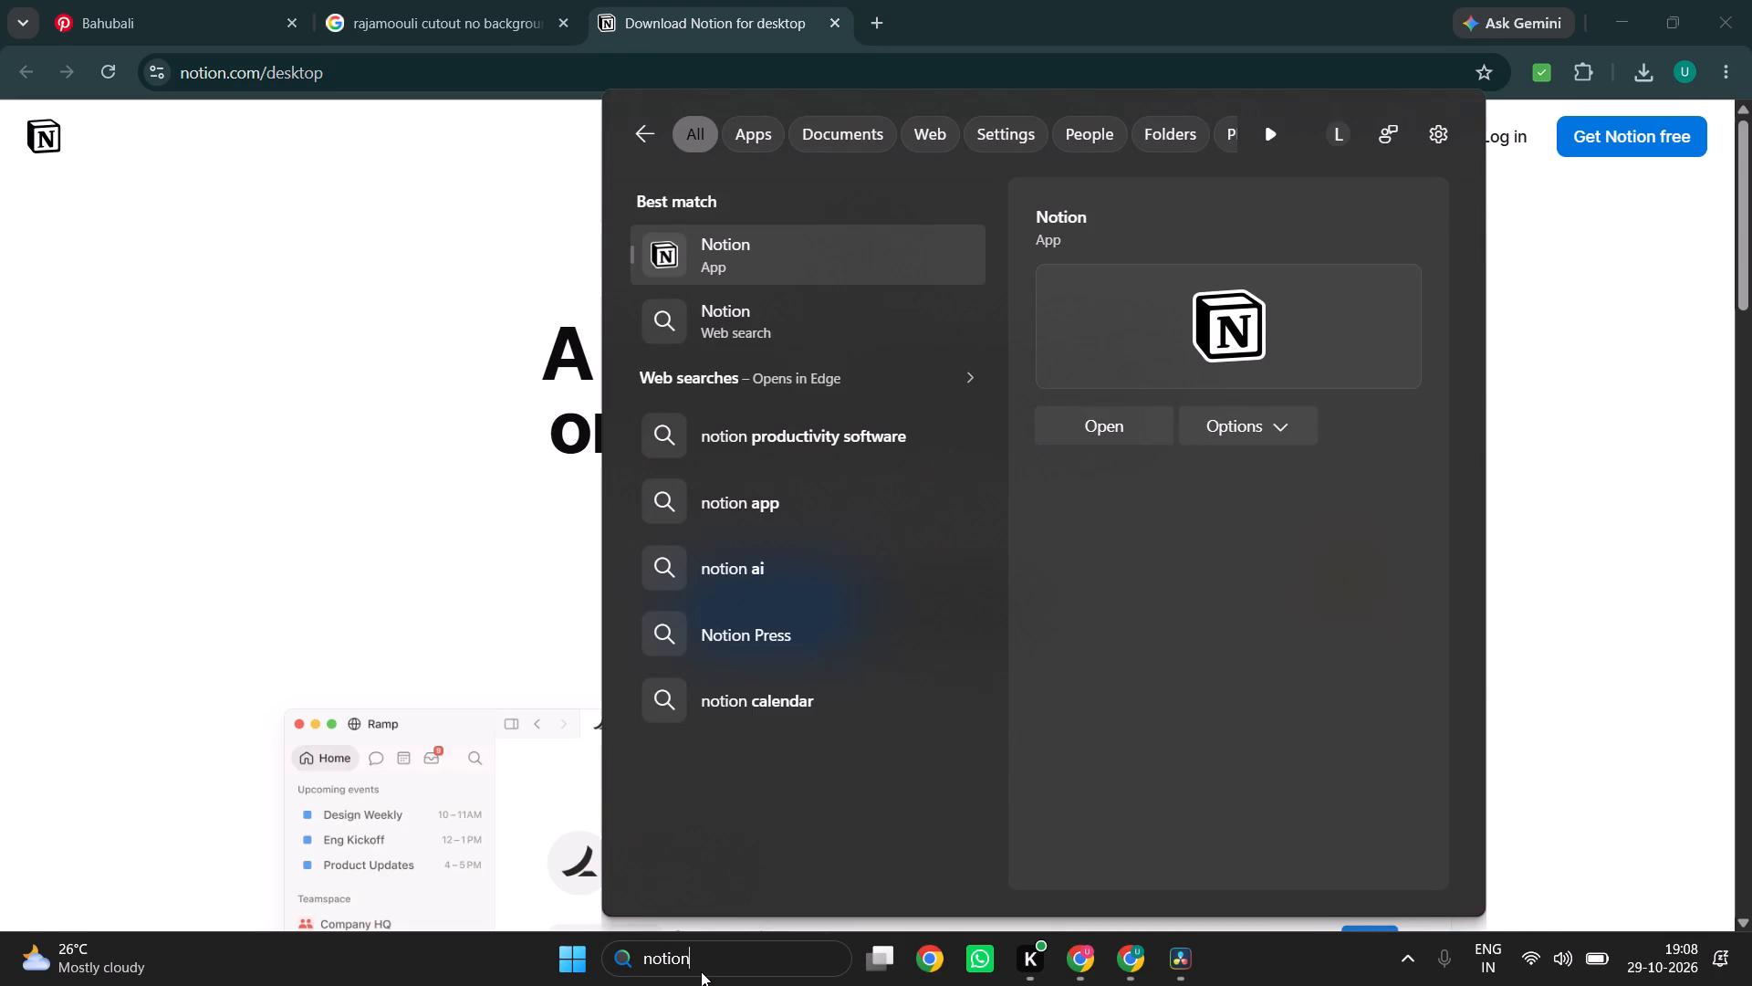
pyautogui.press('Return')
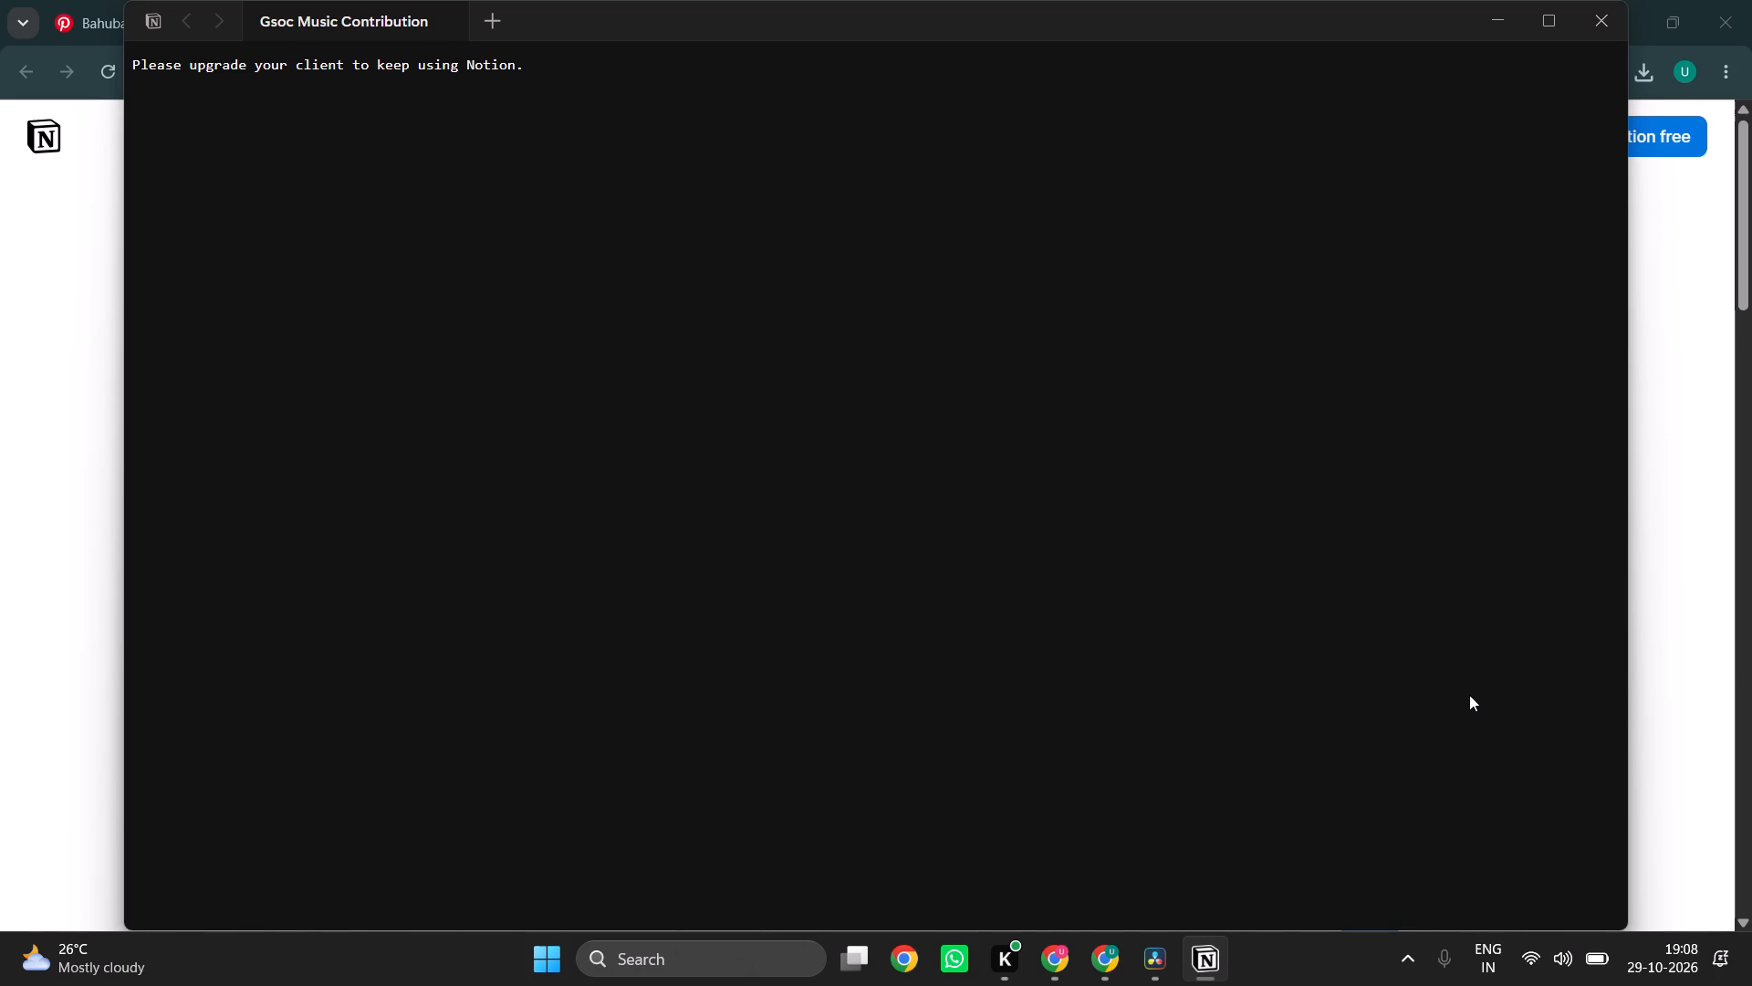
# Switch to DaVinci Resolve and hide the media pool to enlarge the viewers.
pyautogui.click(1147, 972)
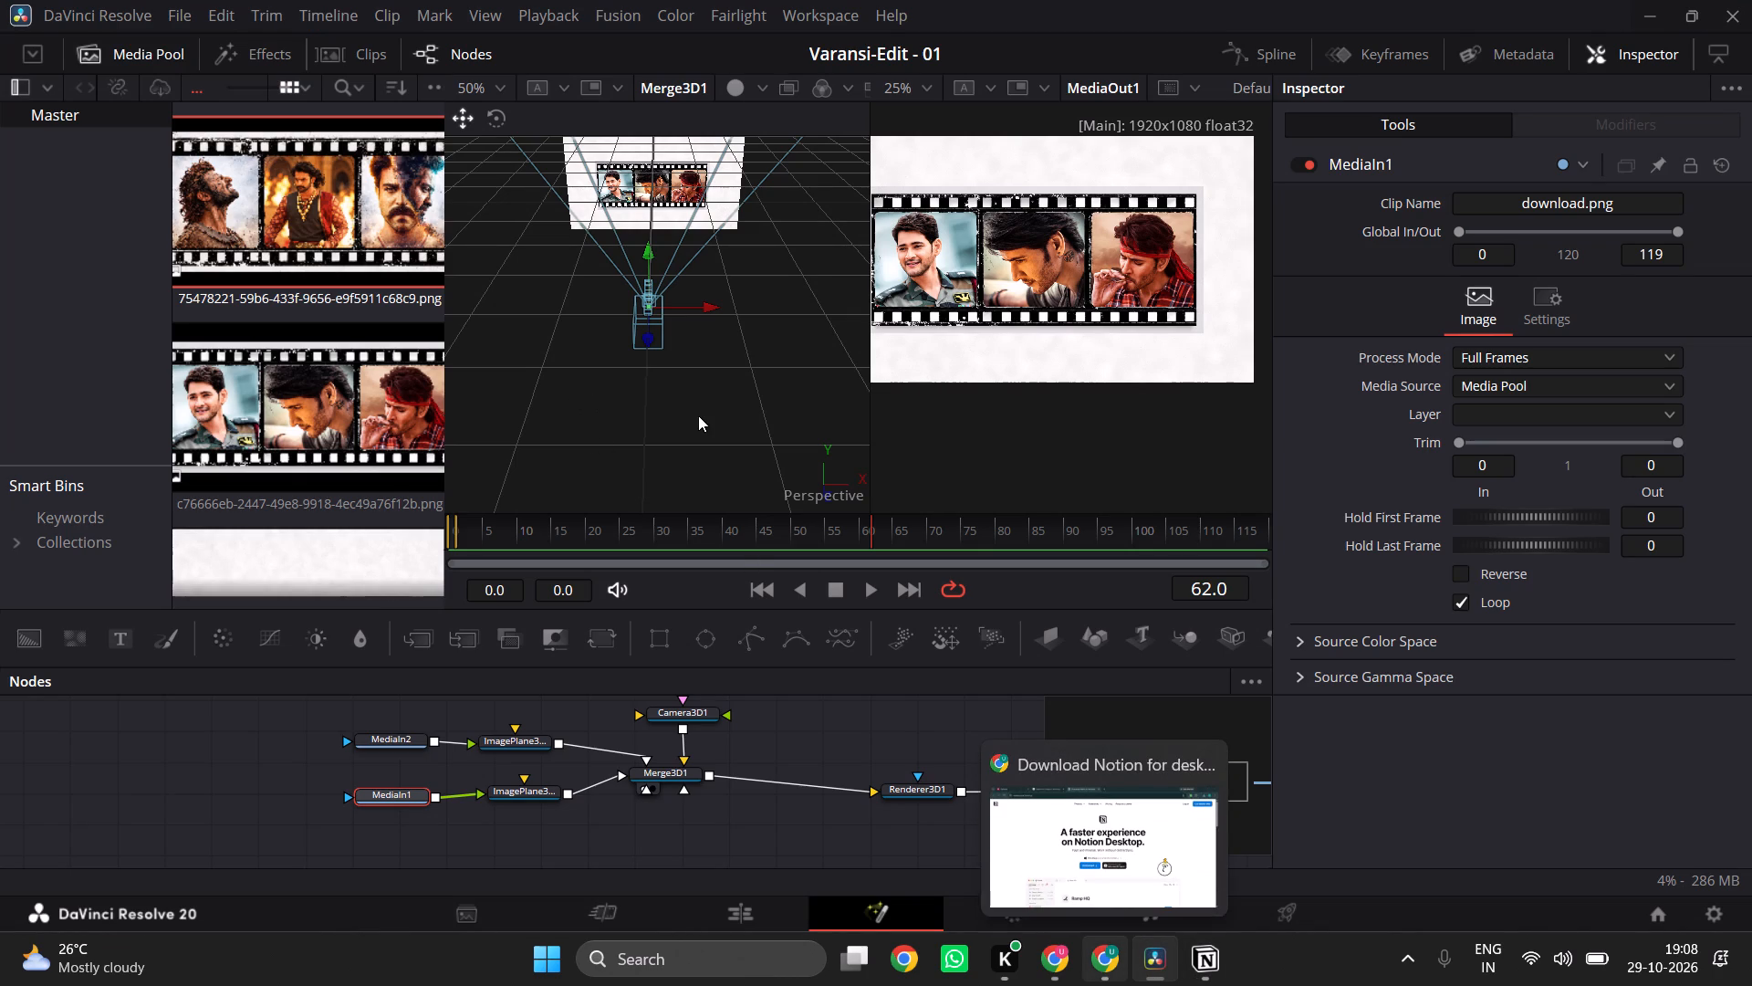
pyautogui.click(142, 37)
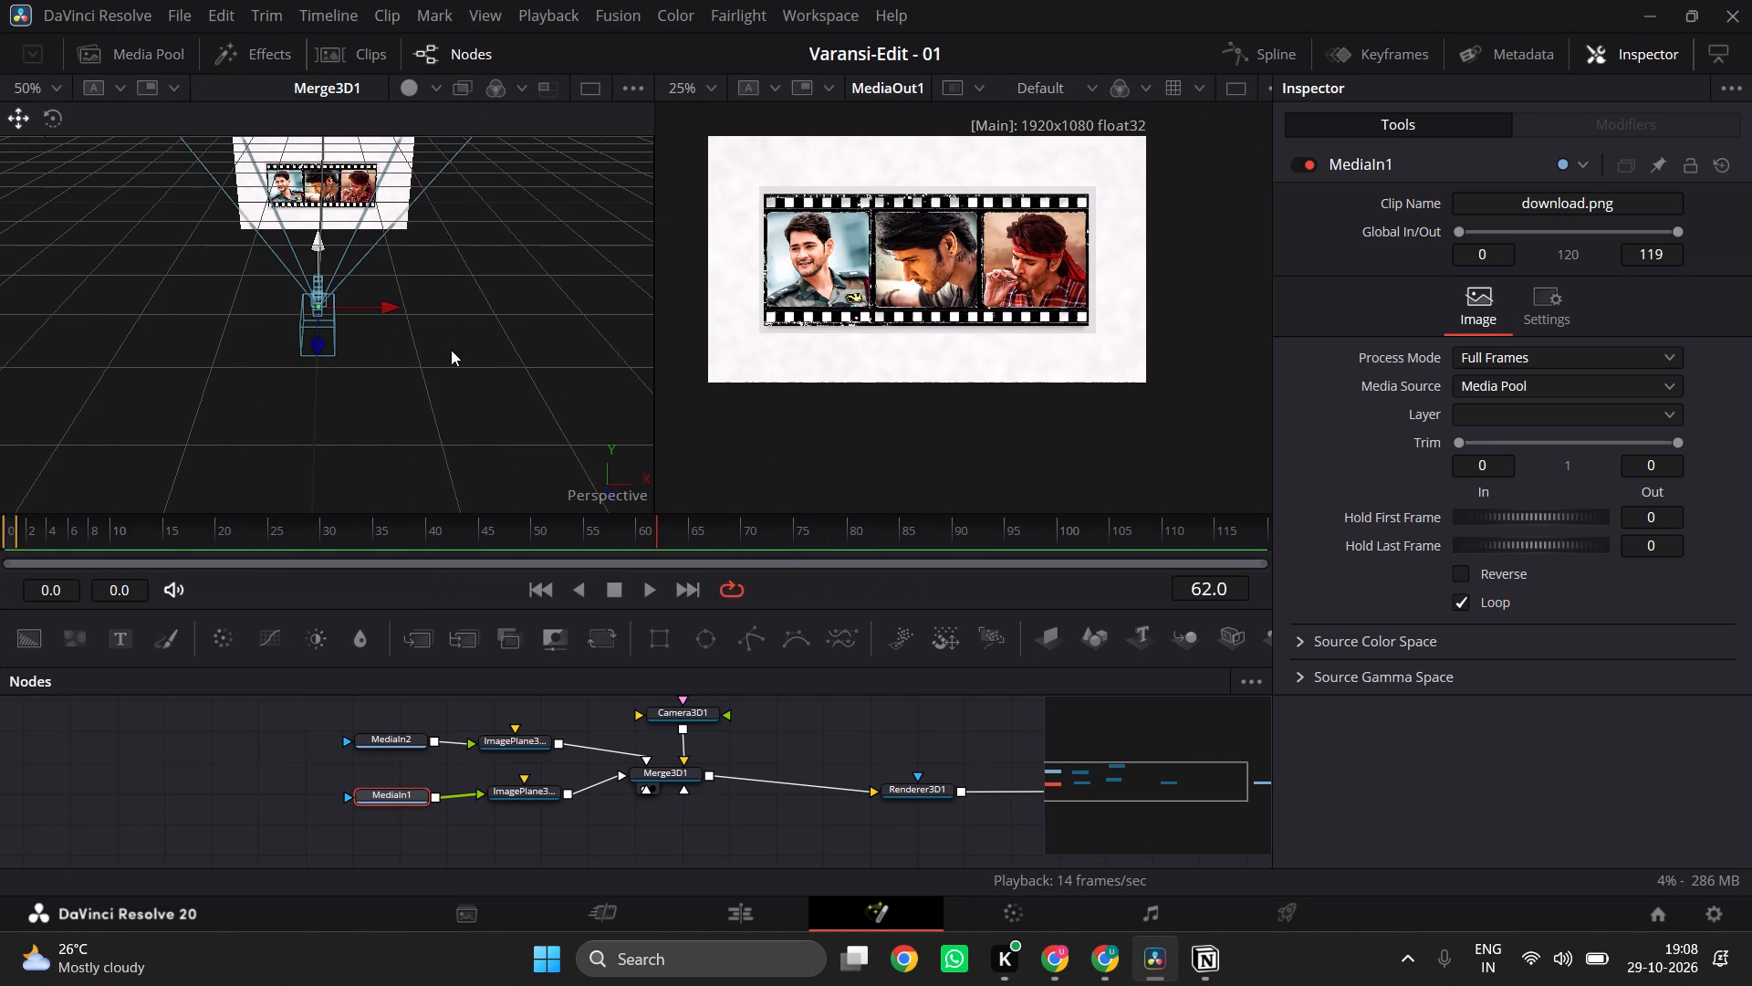
# Capture a region screenshot of the Merge3D1 perspective view showing the camera, film strip and background plane.
pyautogui.press('Print')
pyautogui.moveTo(2, 71); pyautogui.dragTo(690, 487)
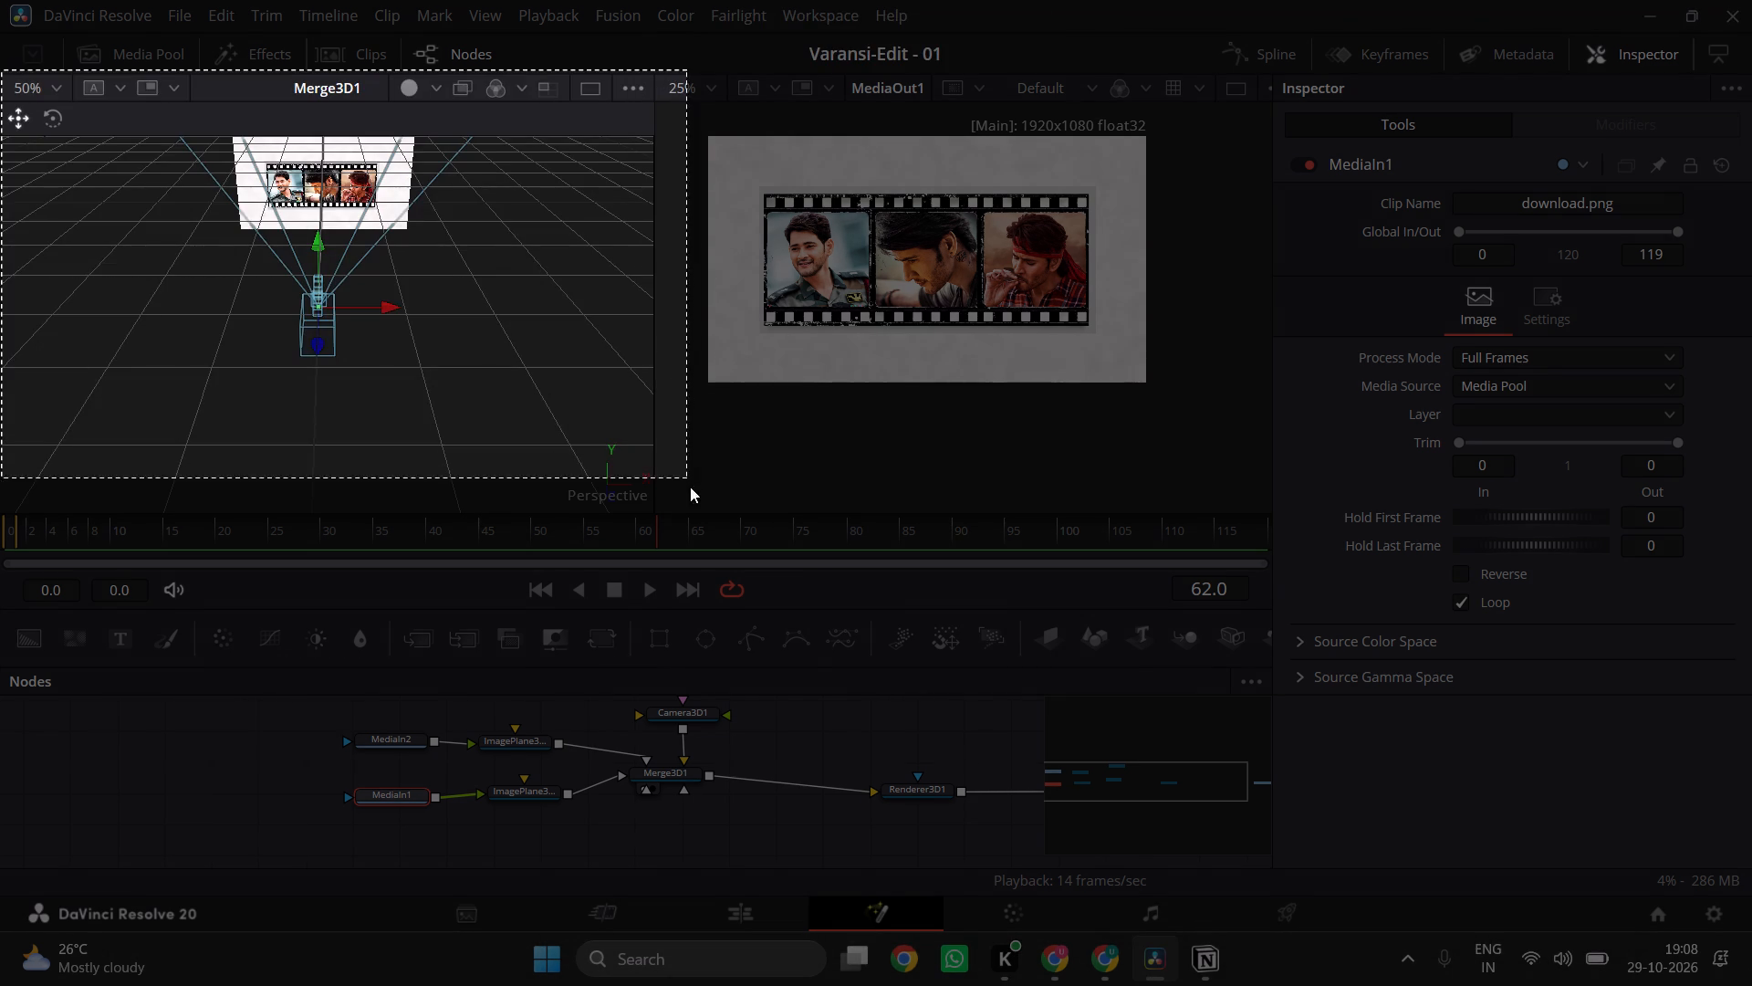
pyautogui.moveTo(690, 487); pyautogui.dragTo(663, 498)
# Compare the Wireframe and Lights shading modes in the Merge3D1 perspective view.
pyautogui.moveTo(354, 88); pyautogui.dragTo(302, 96)
pyautogui.click(436, 89)
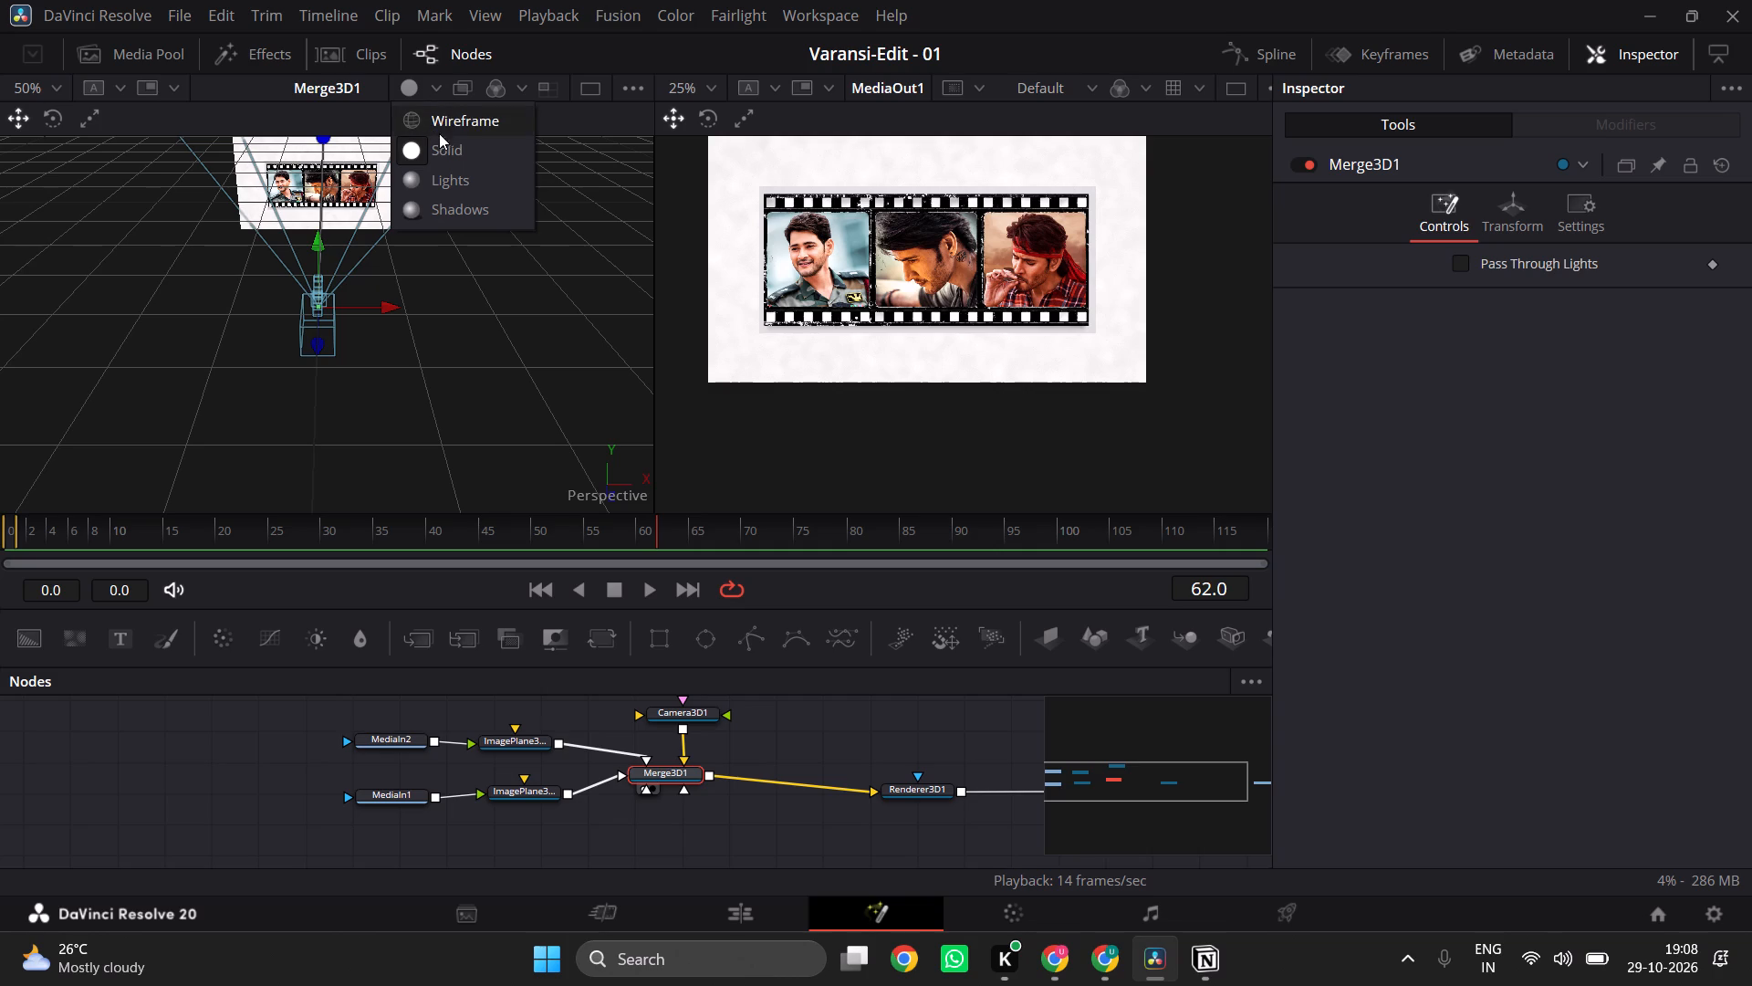
pyautogui.click(457, 118)
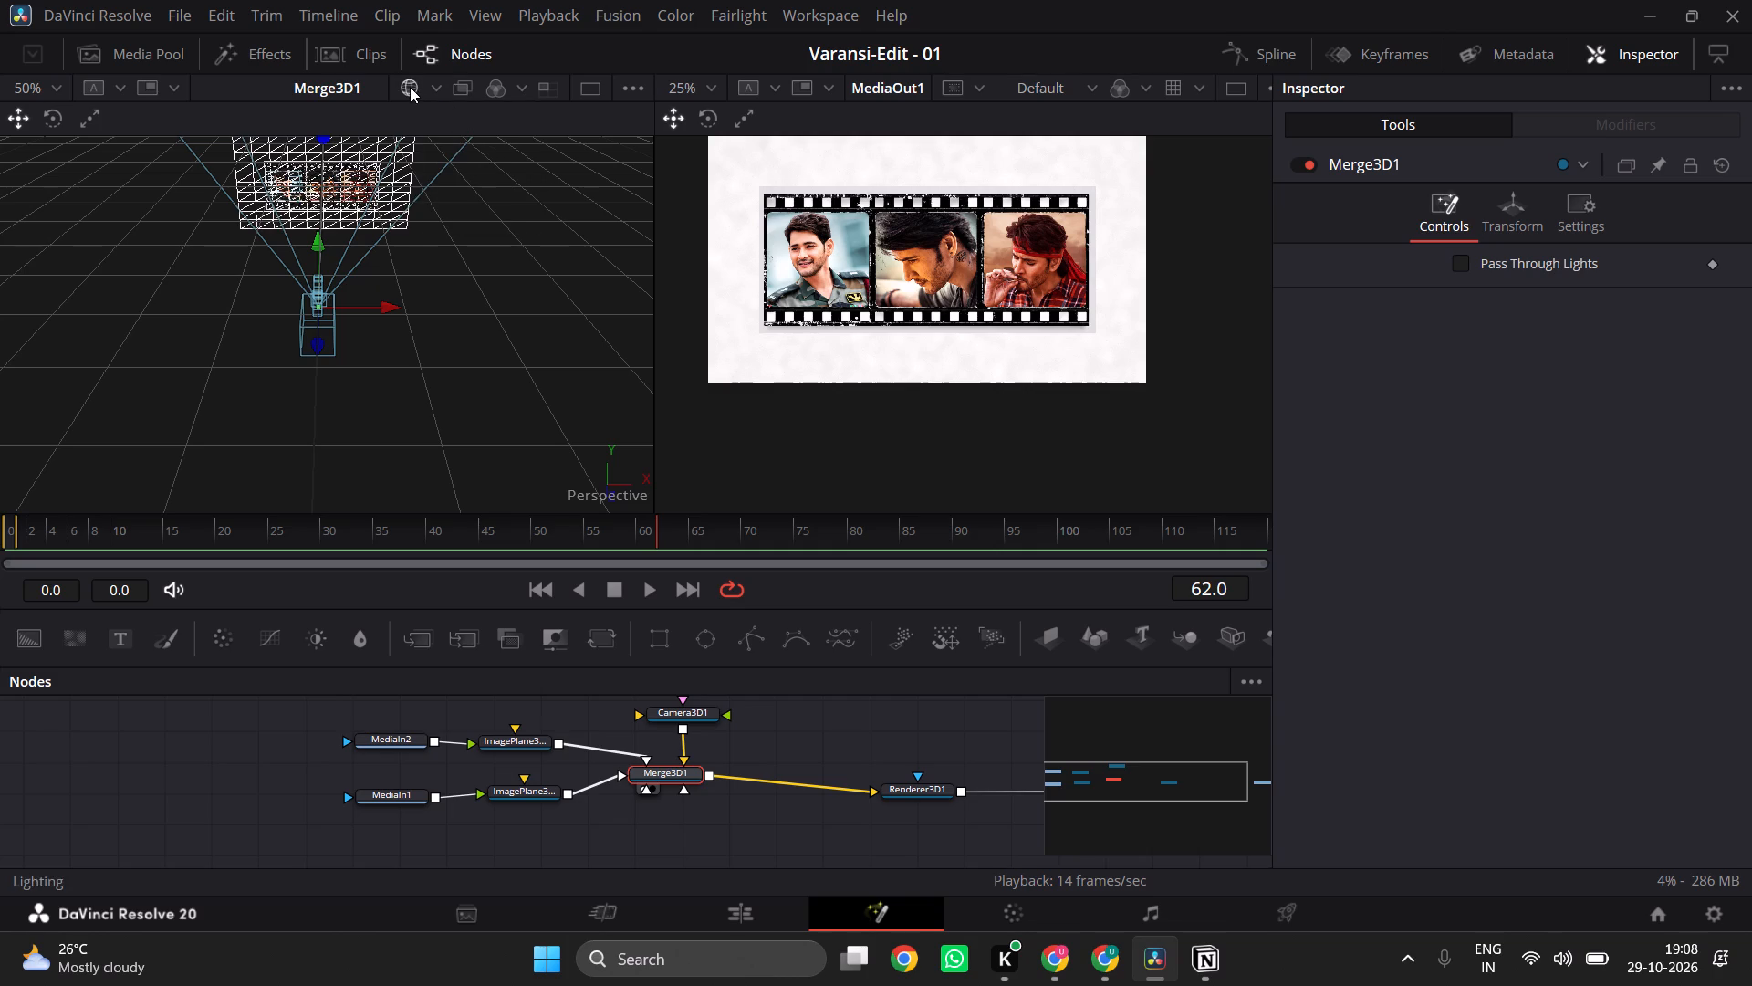
pyautogui.click(443, 91)
pyautogui.click(433, 89)
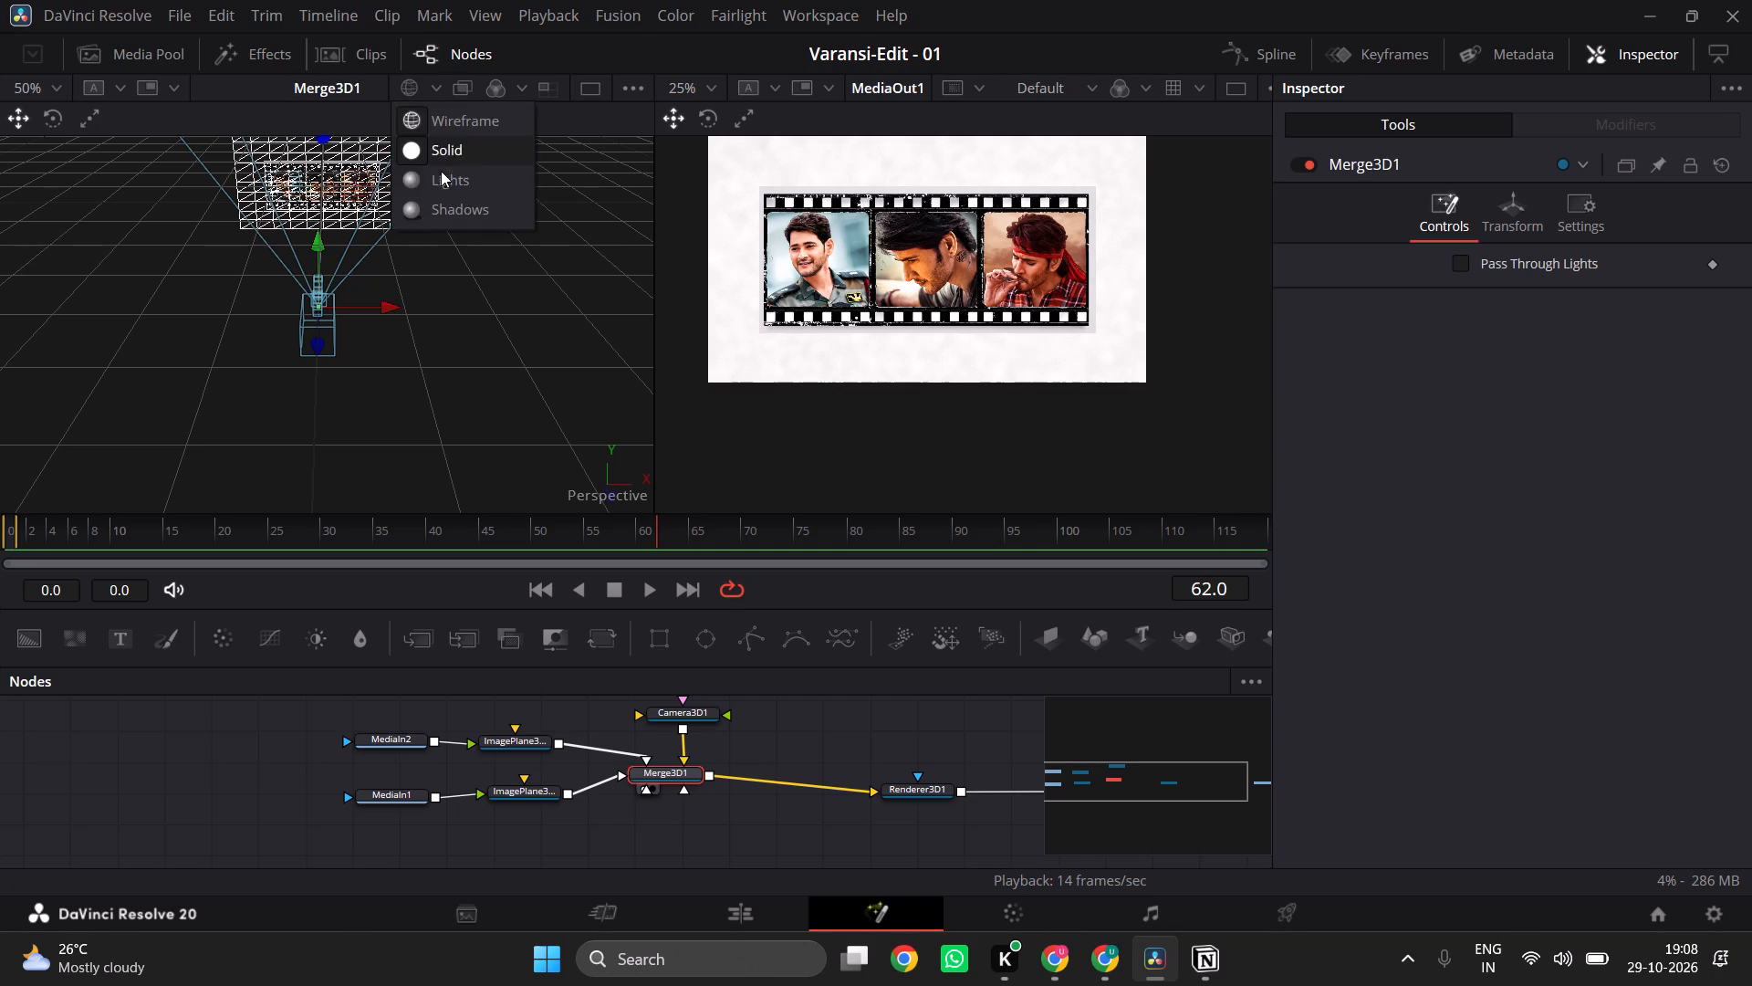
pyautogui.click(443, 184)
pyautogui.click(443, 84)
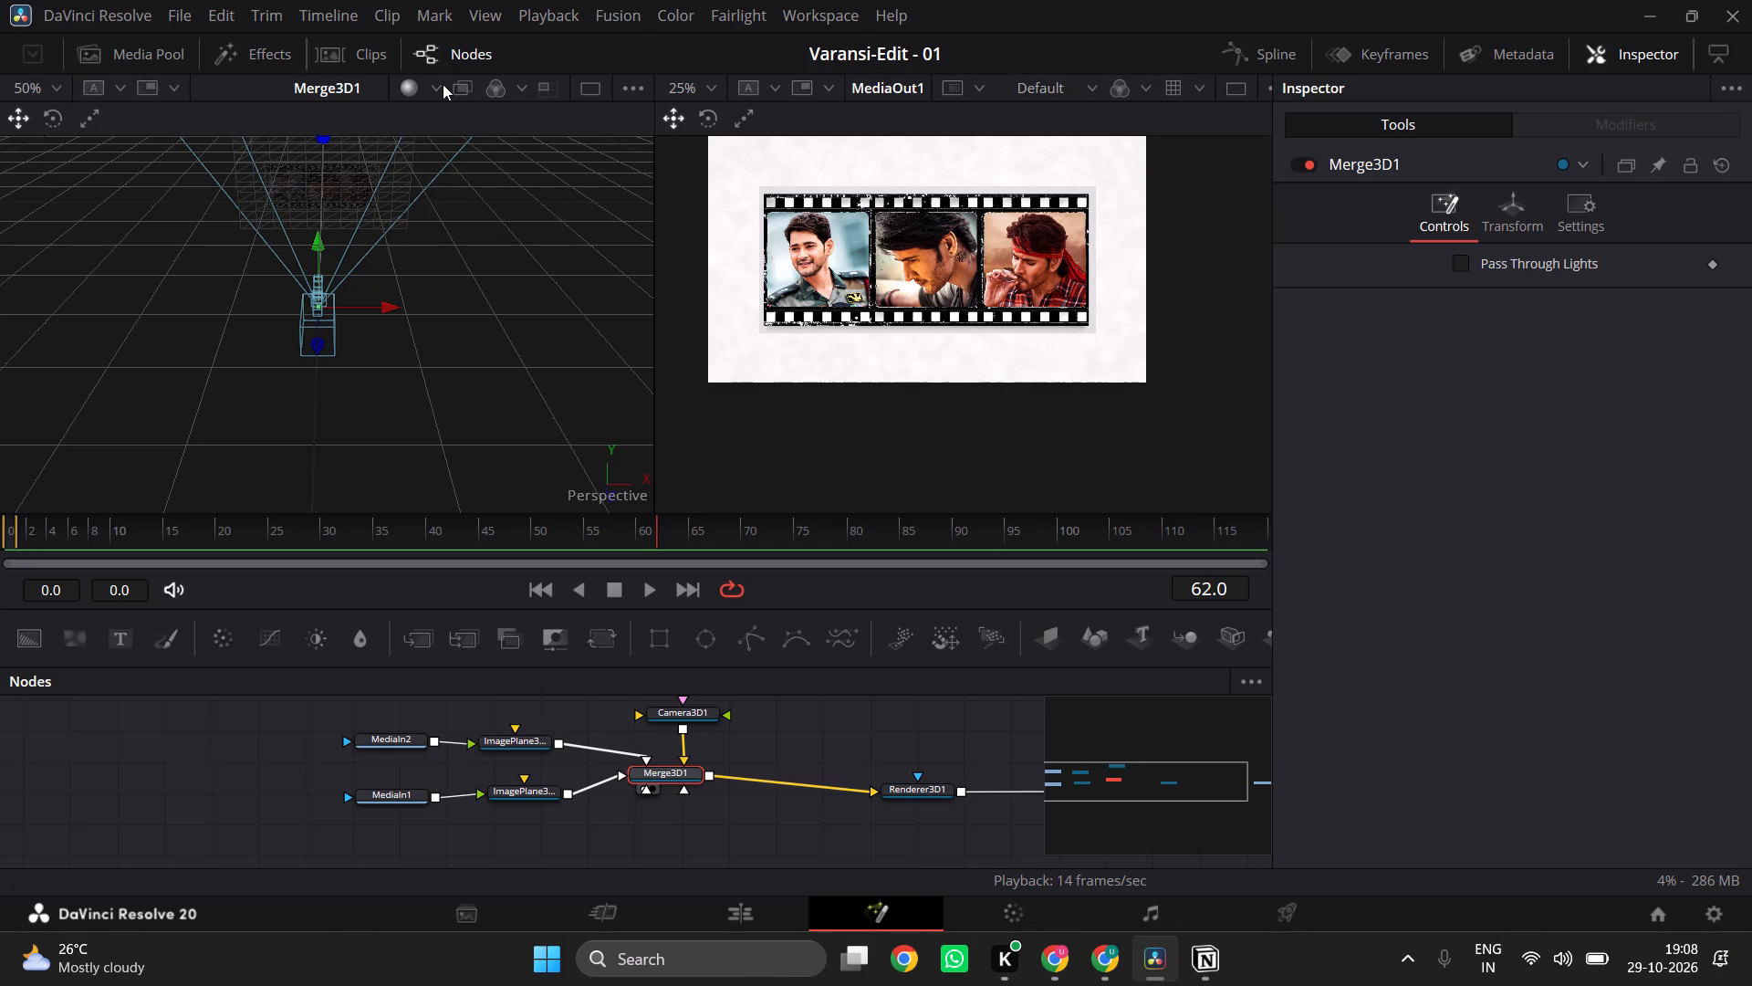
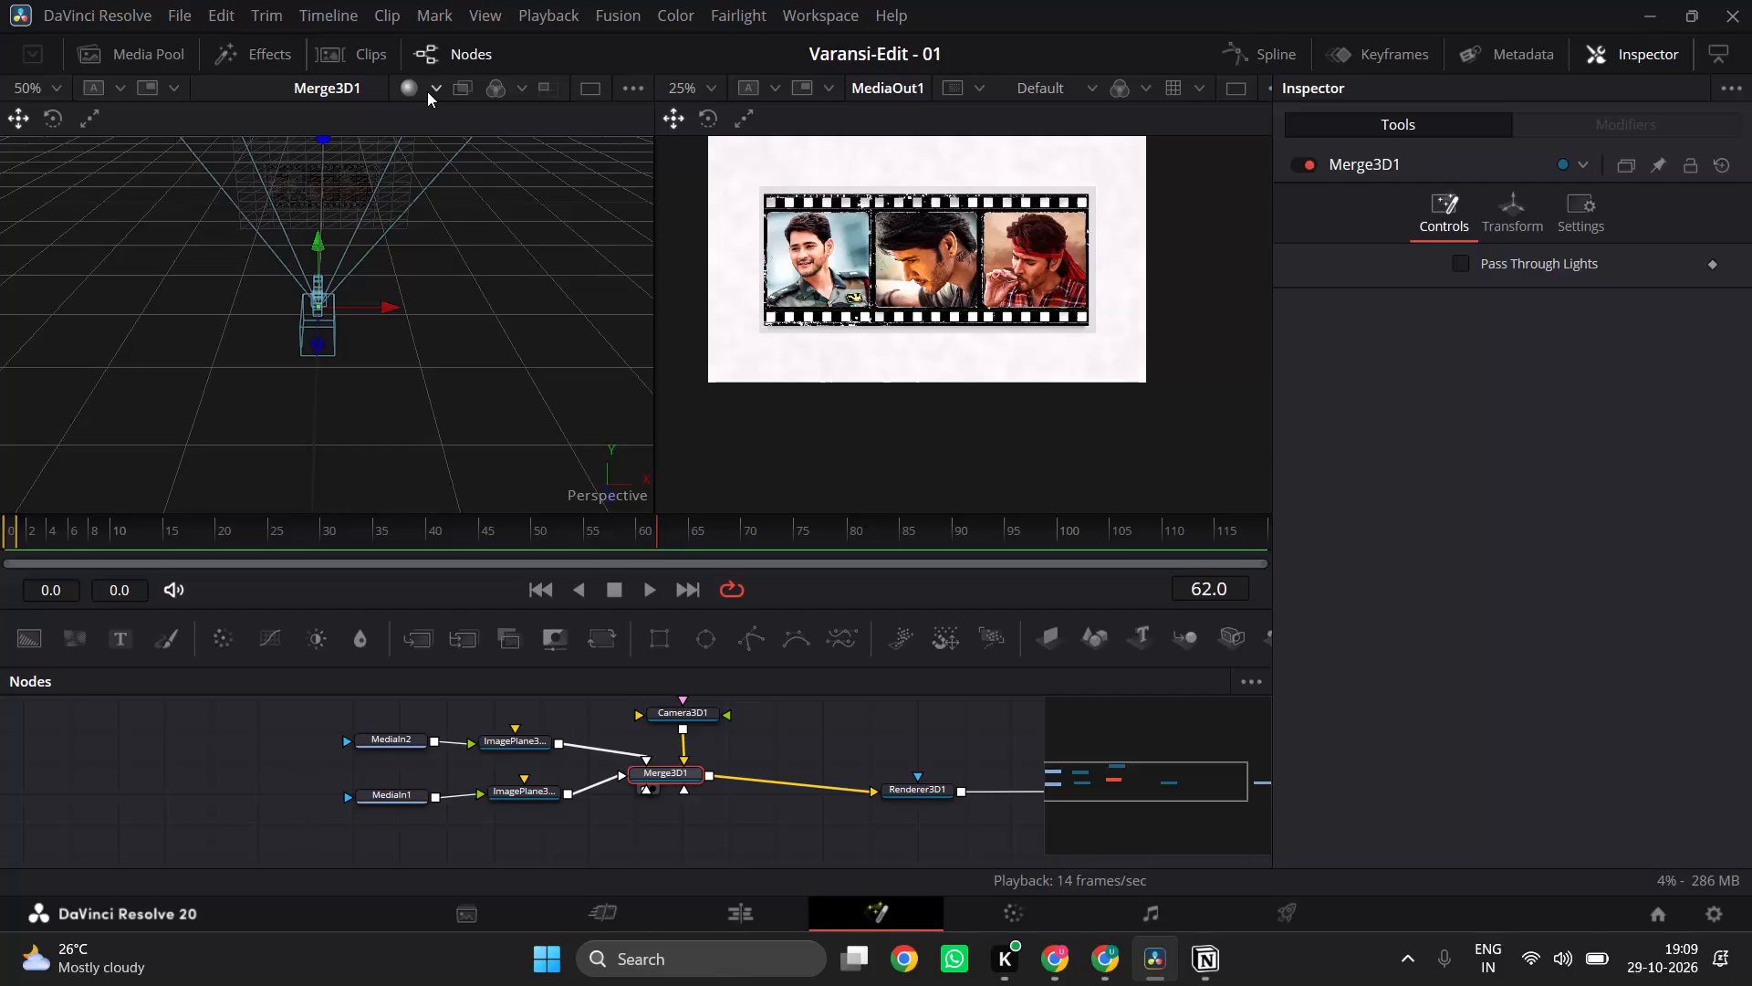
# Try the Shadows and Solid shading modes in the Merge3D1 perspective view.
pyautogui.click(430, 86)
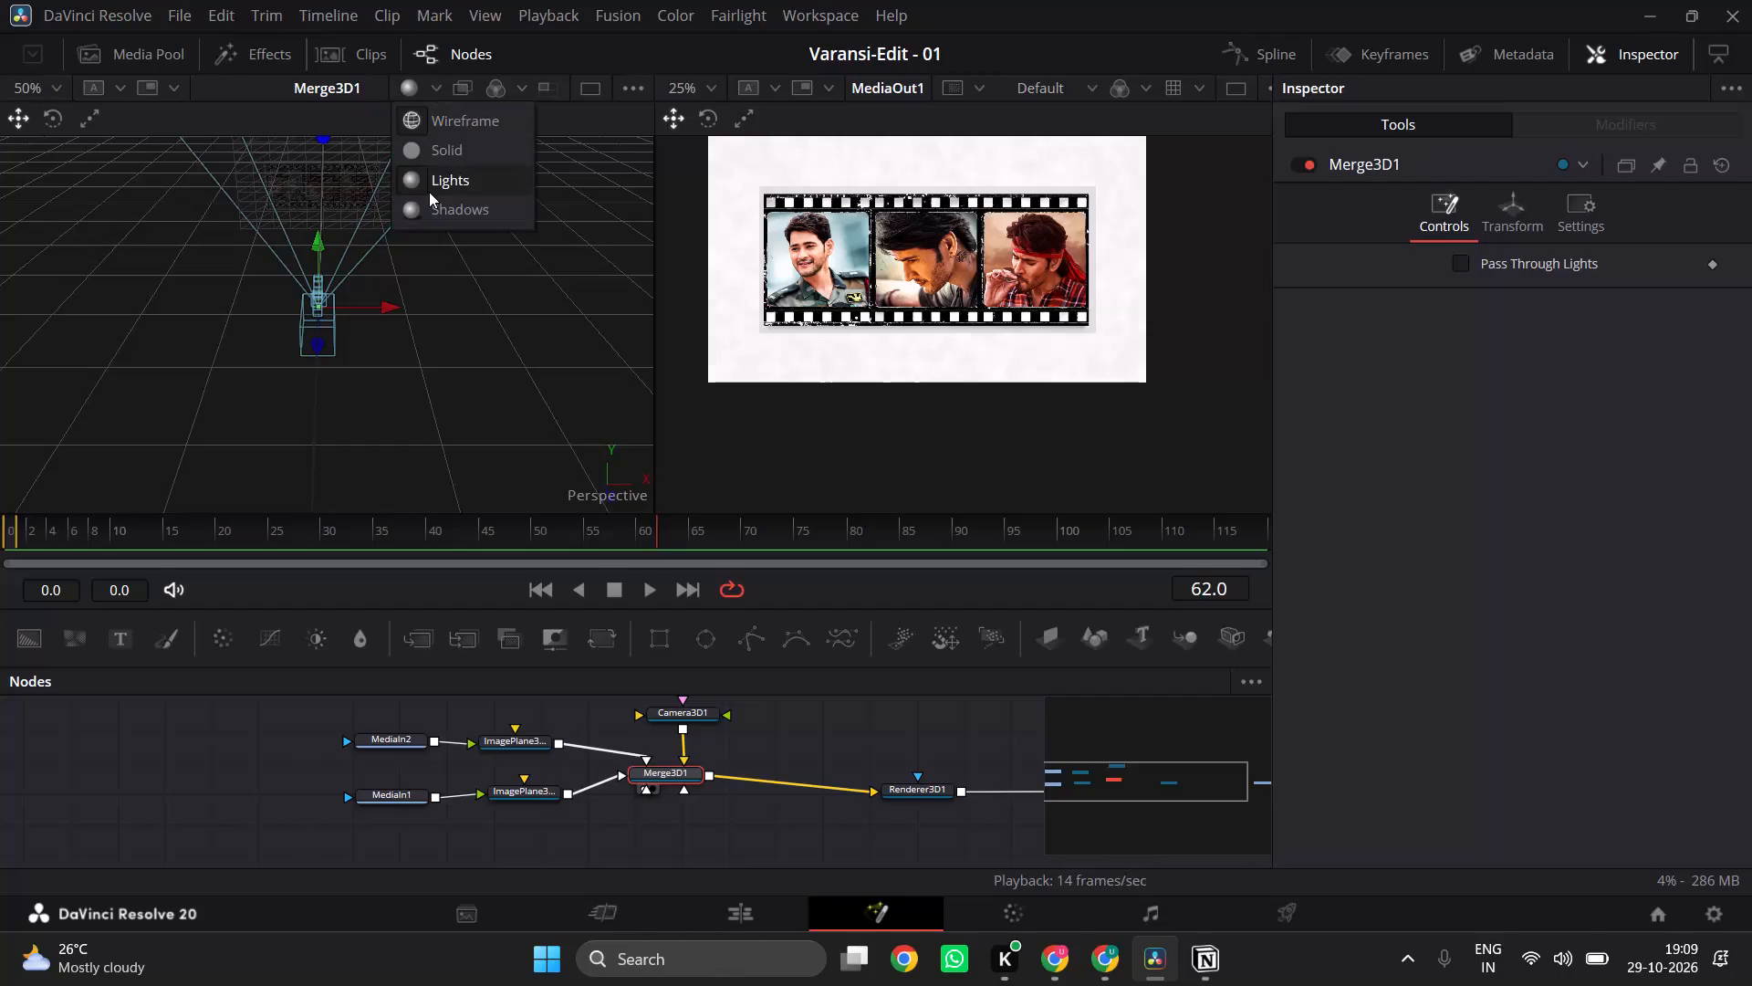
pyautogui.click(429, 205)
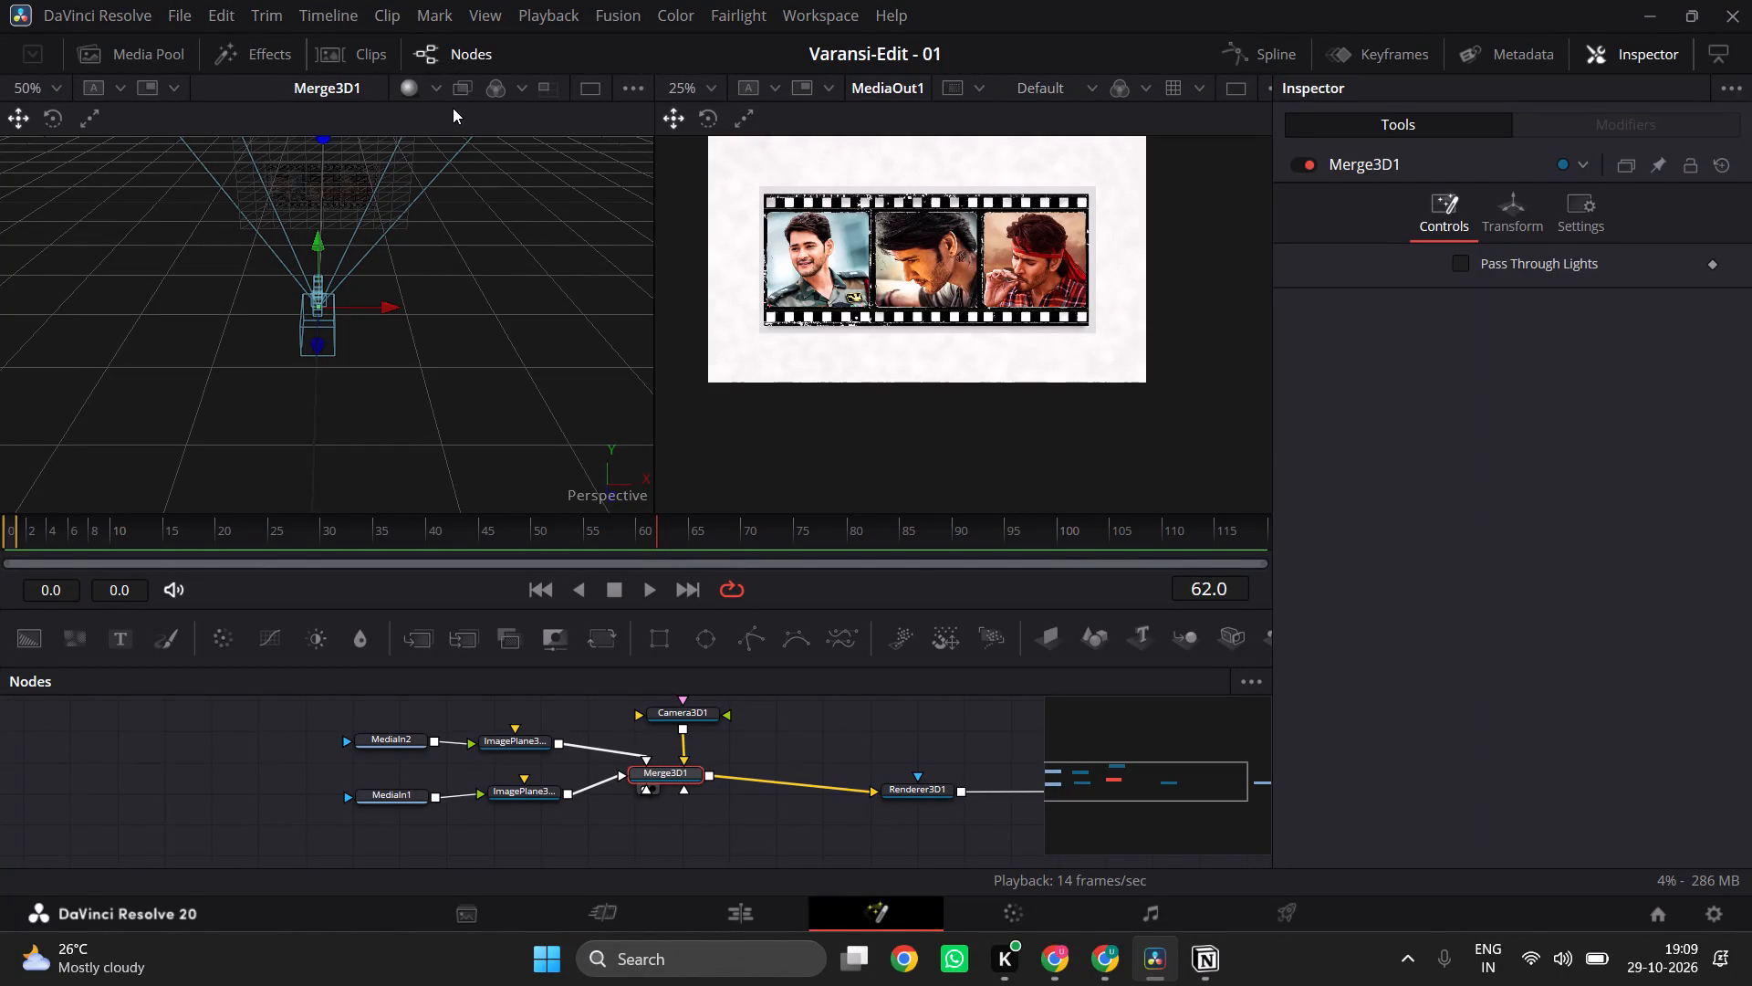
pyautogui.click(433, 87)
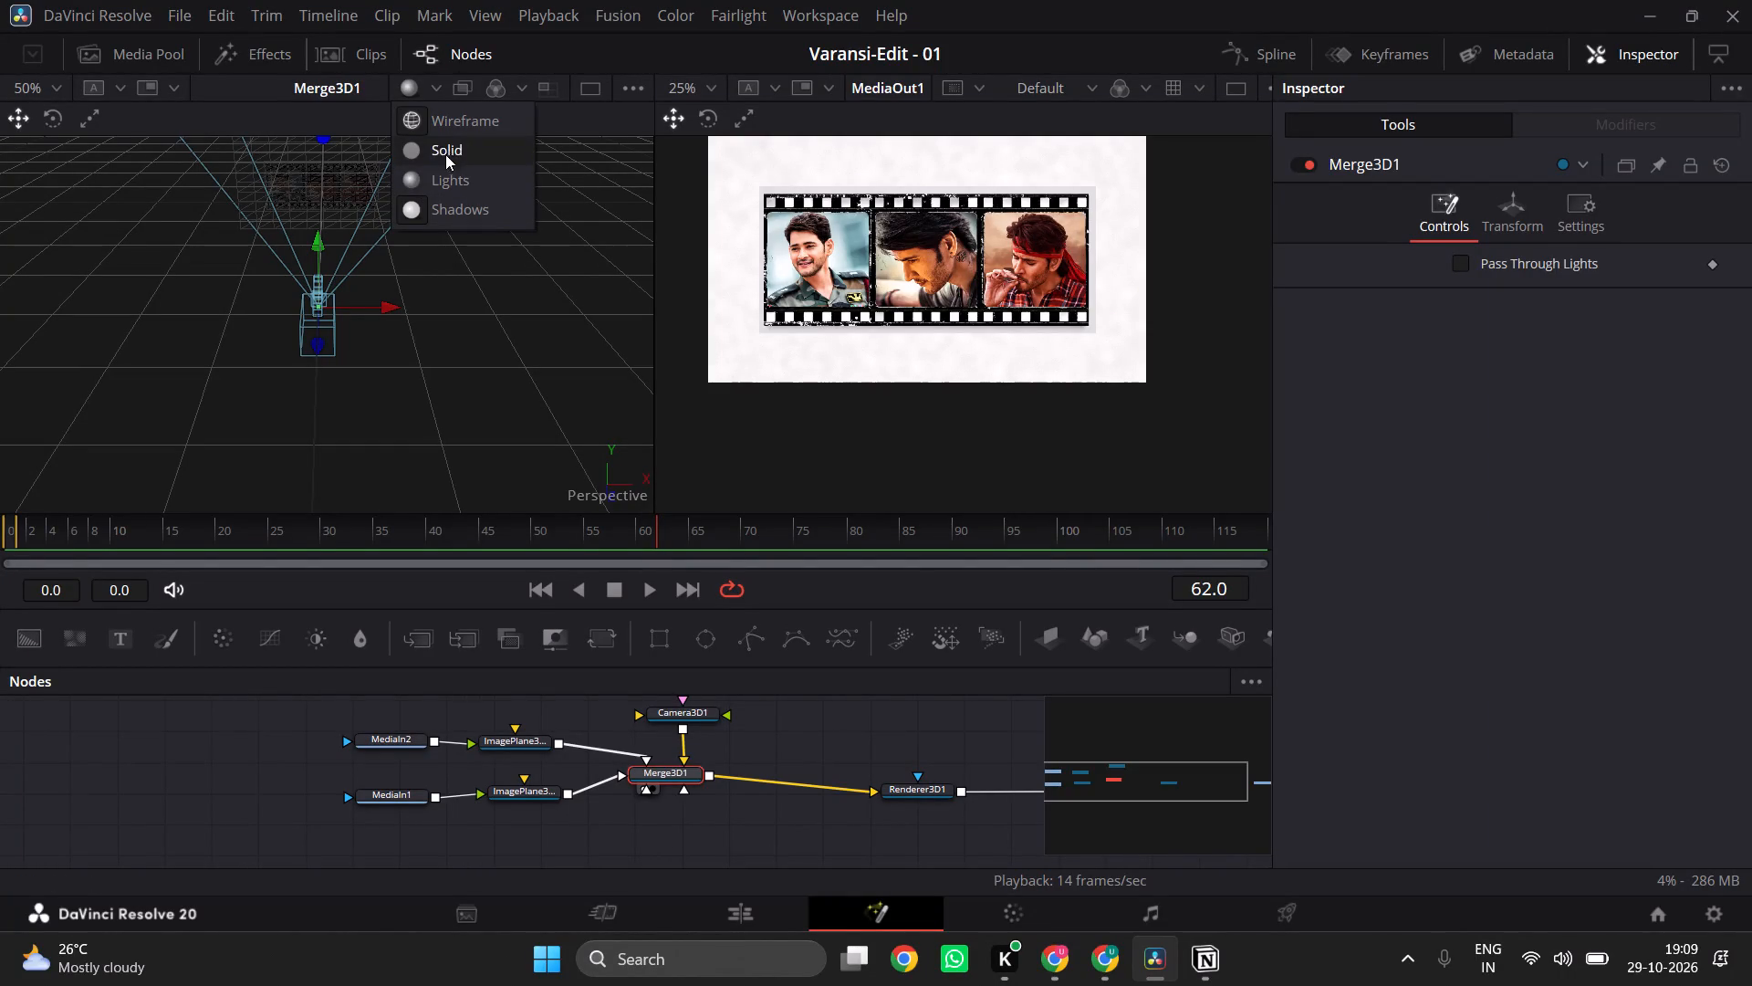
pyautogui.click(450, 144)
pyautogui.scroll(1, 412, 284)
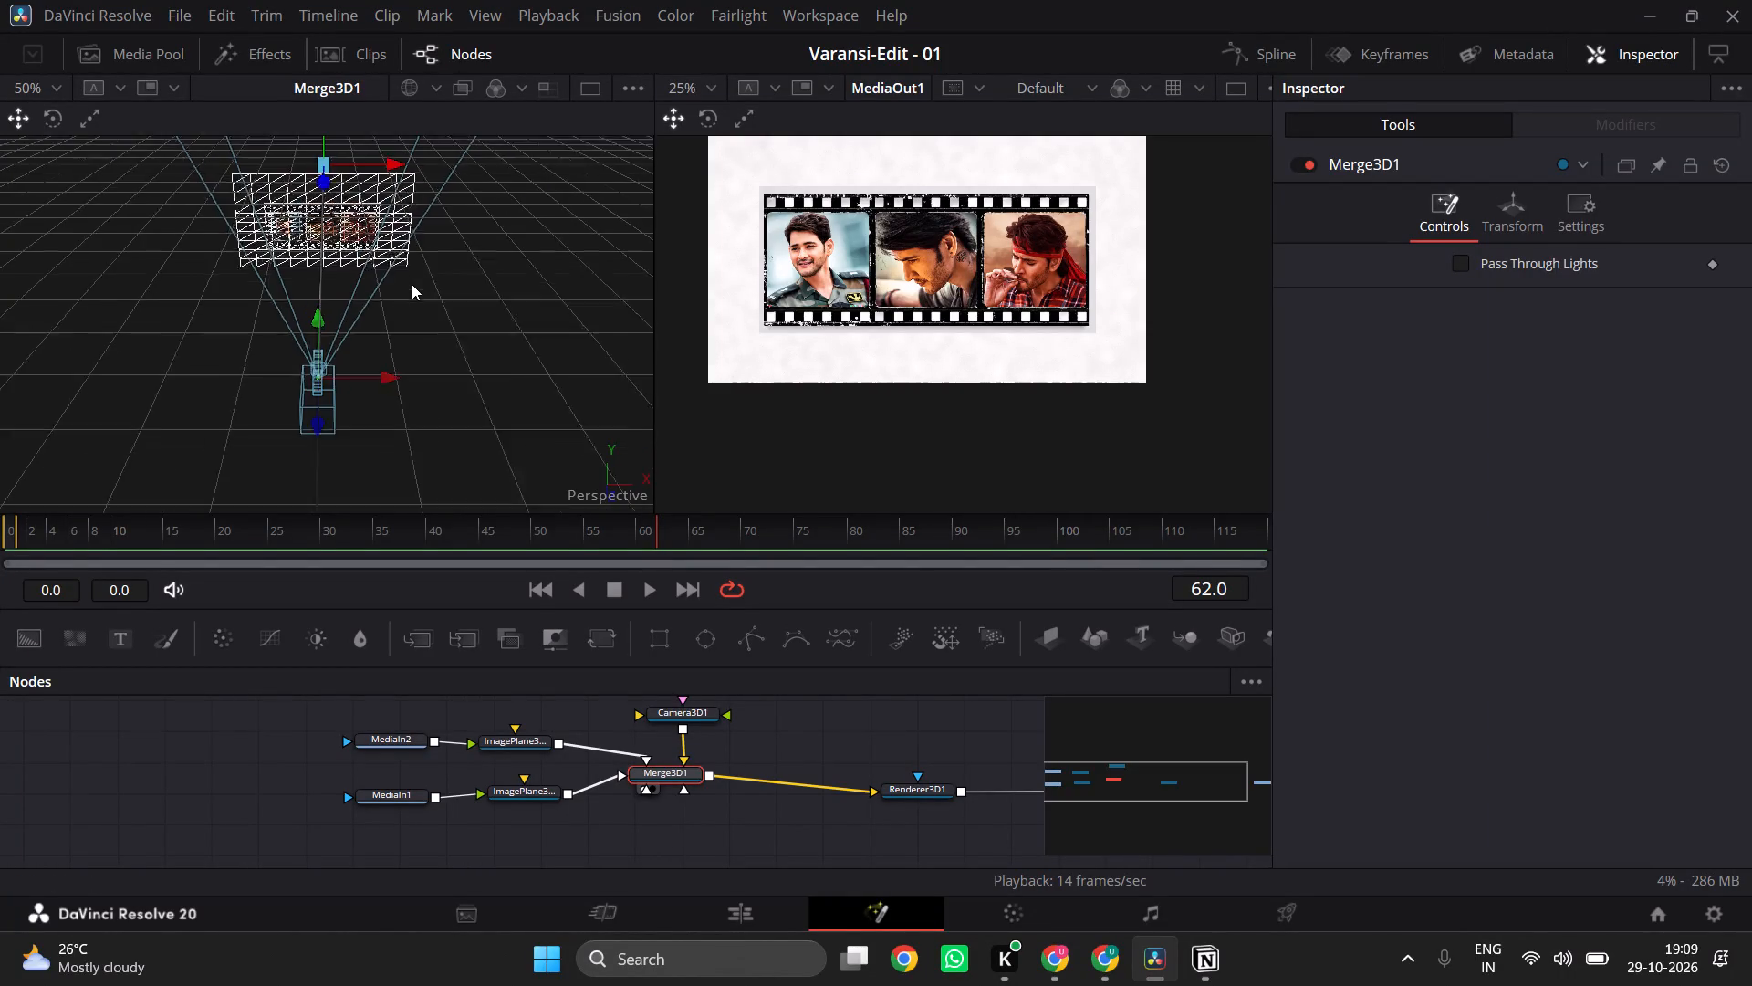
pyautogui.scroll(1, 412, 284)
pyautogui.click(433, 86)
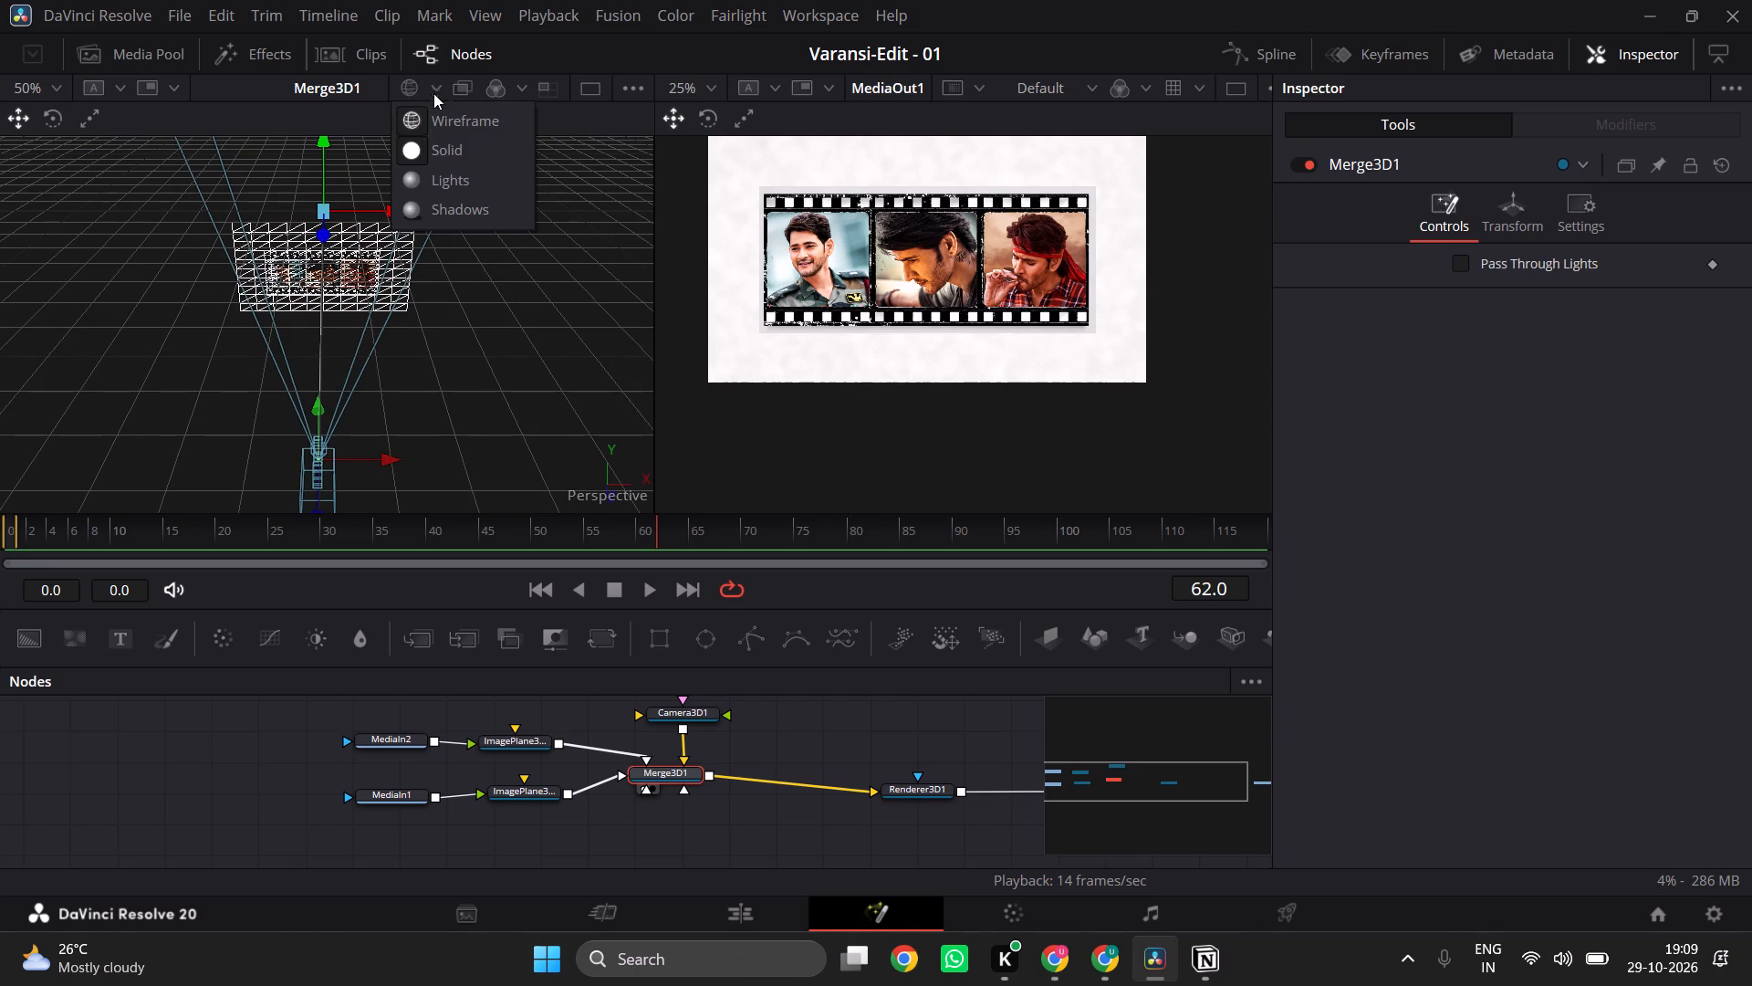
pyautogui.click(415, 154)
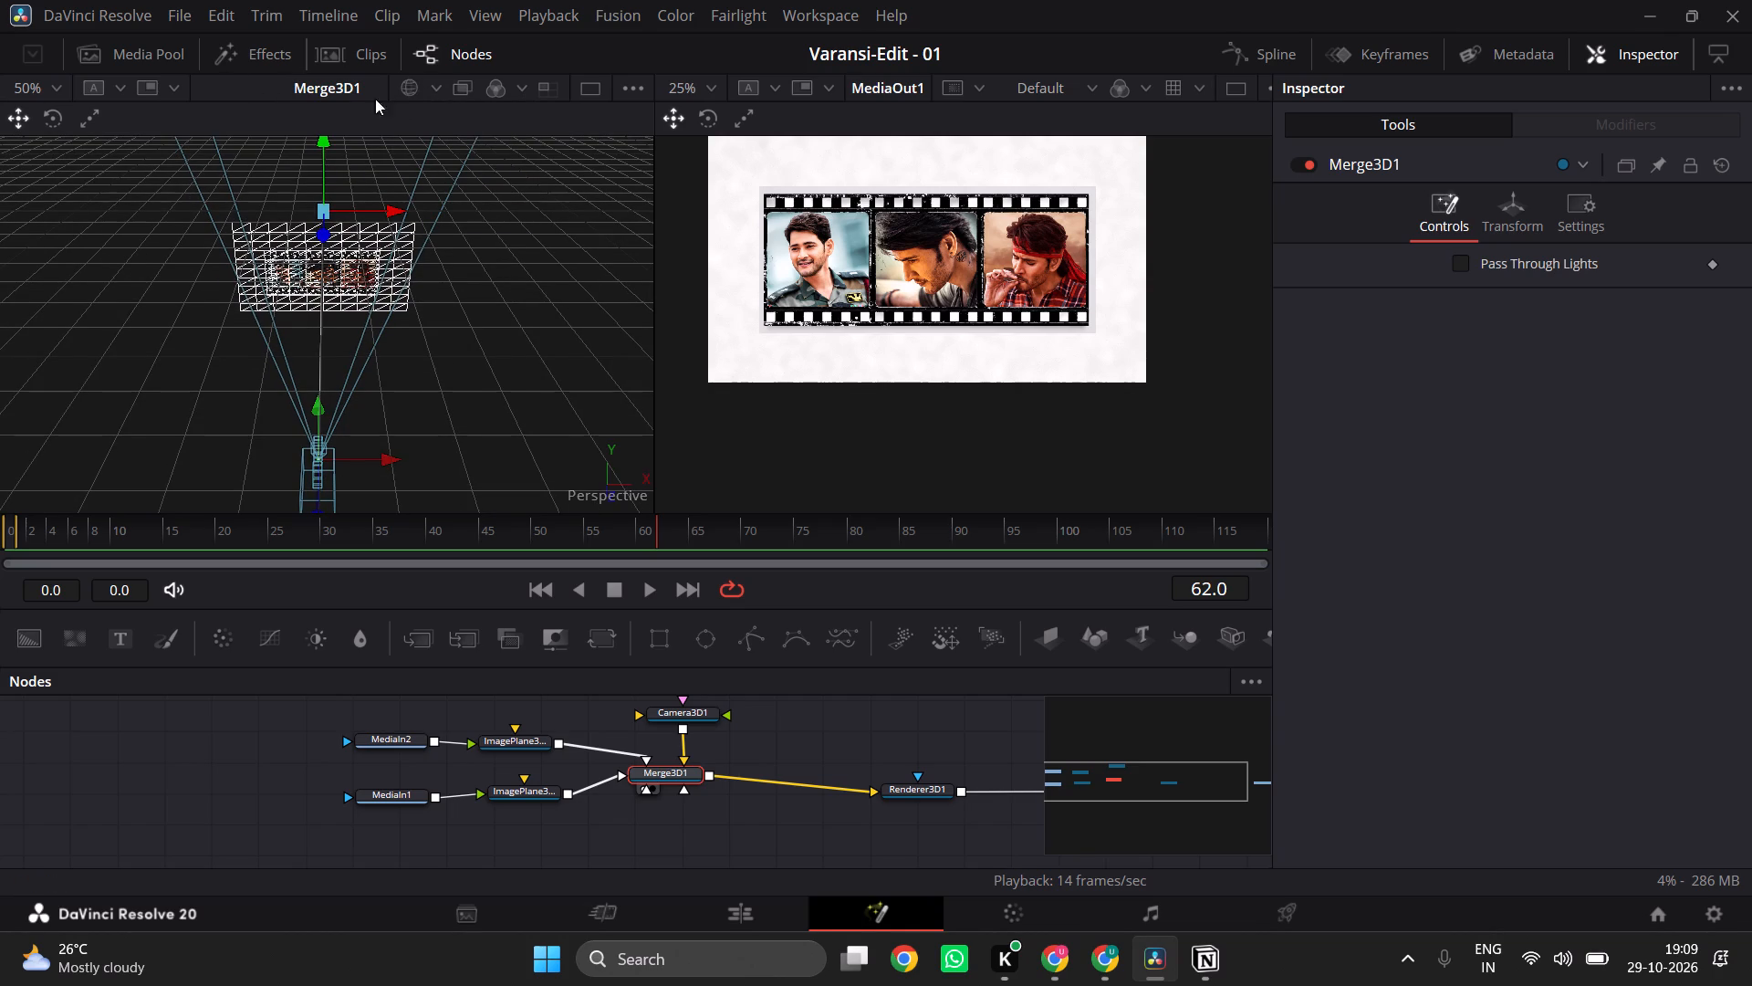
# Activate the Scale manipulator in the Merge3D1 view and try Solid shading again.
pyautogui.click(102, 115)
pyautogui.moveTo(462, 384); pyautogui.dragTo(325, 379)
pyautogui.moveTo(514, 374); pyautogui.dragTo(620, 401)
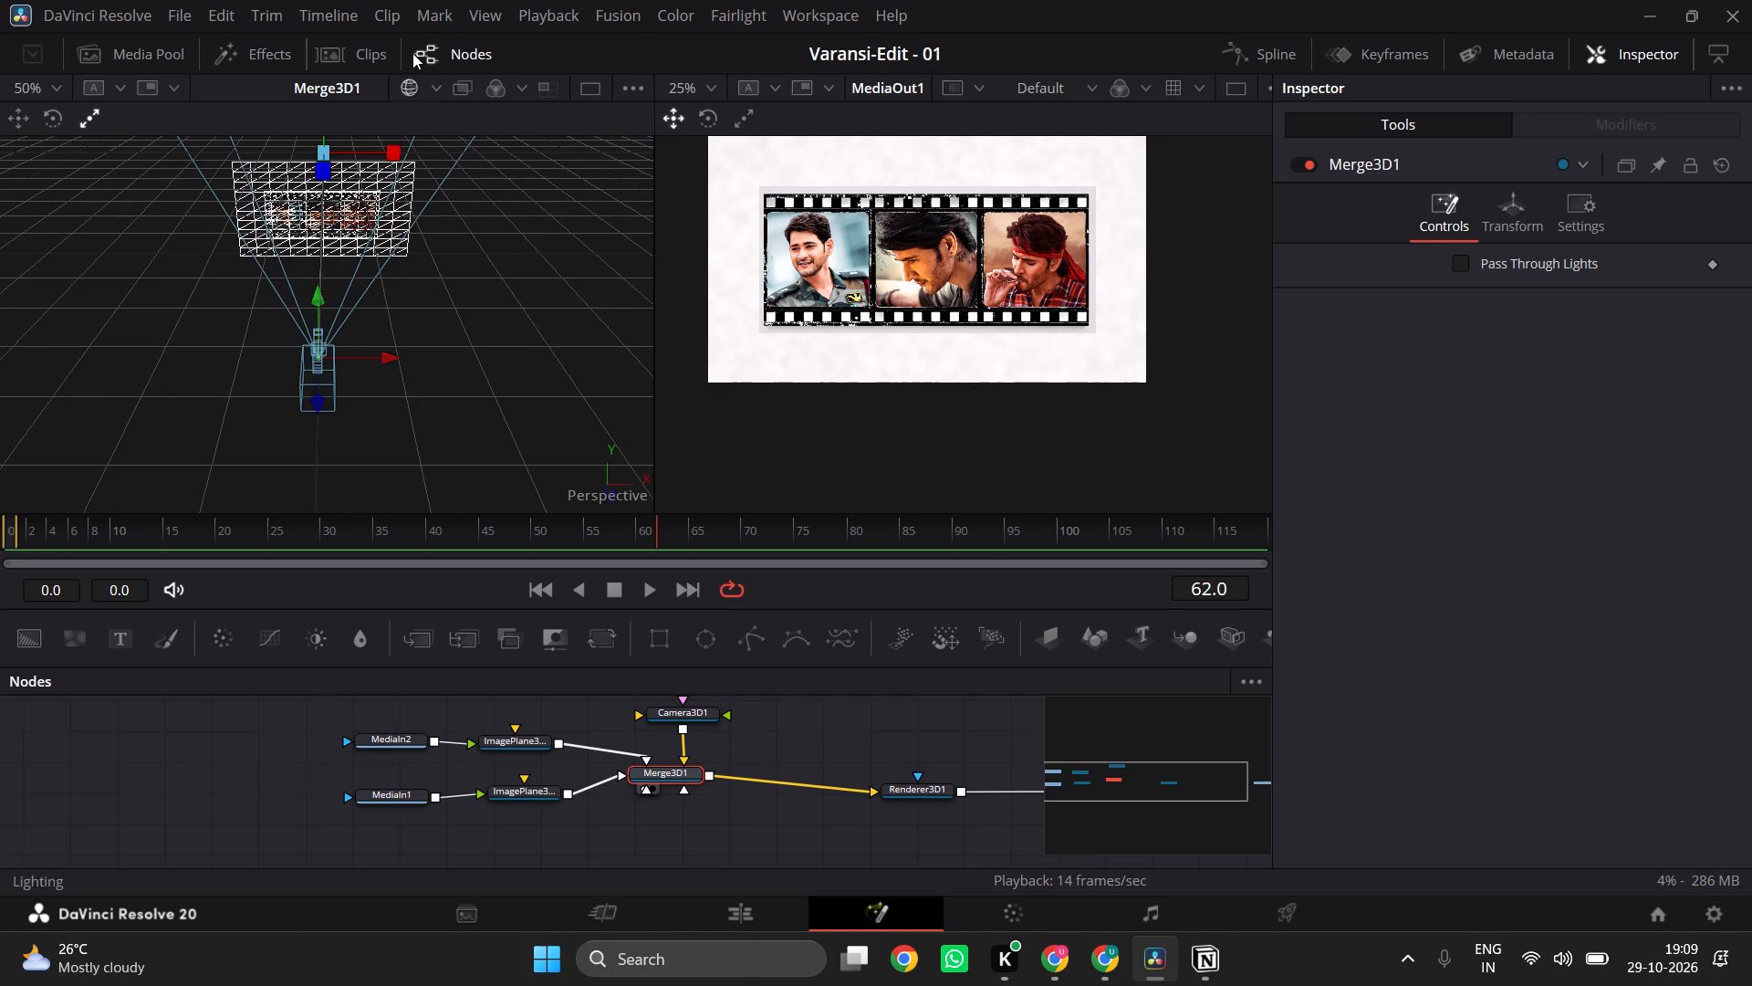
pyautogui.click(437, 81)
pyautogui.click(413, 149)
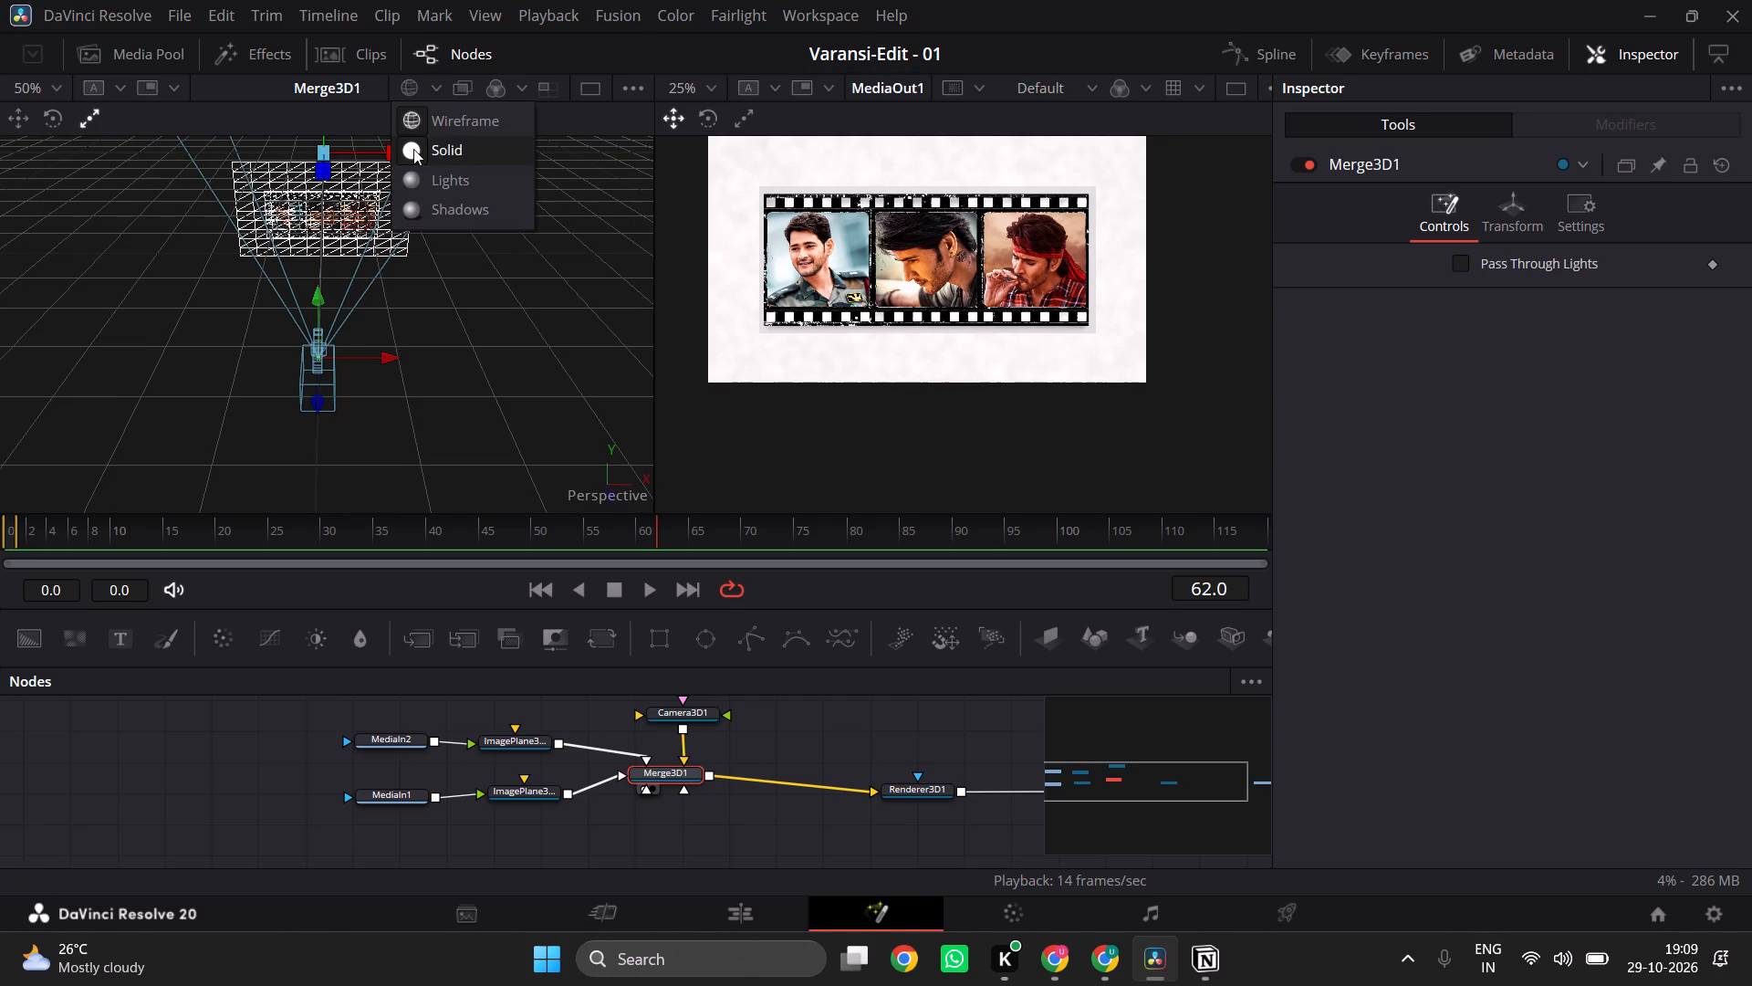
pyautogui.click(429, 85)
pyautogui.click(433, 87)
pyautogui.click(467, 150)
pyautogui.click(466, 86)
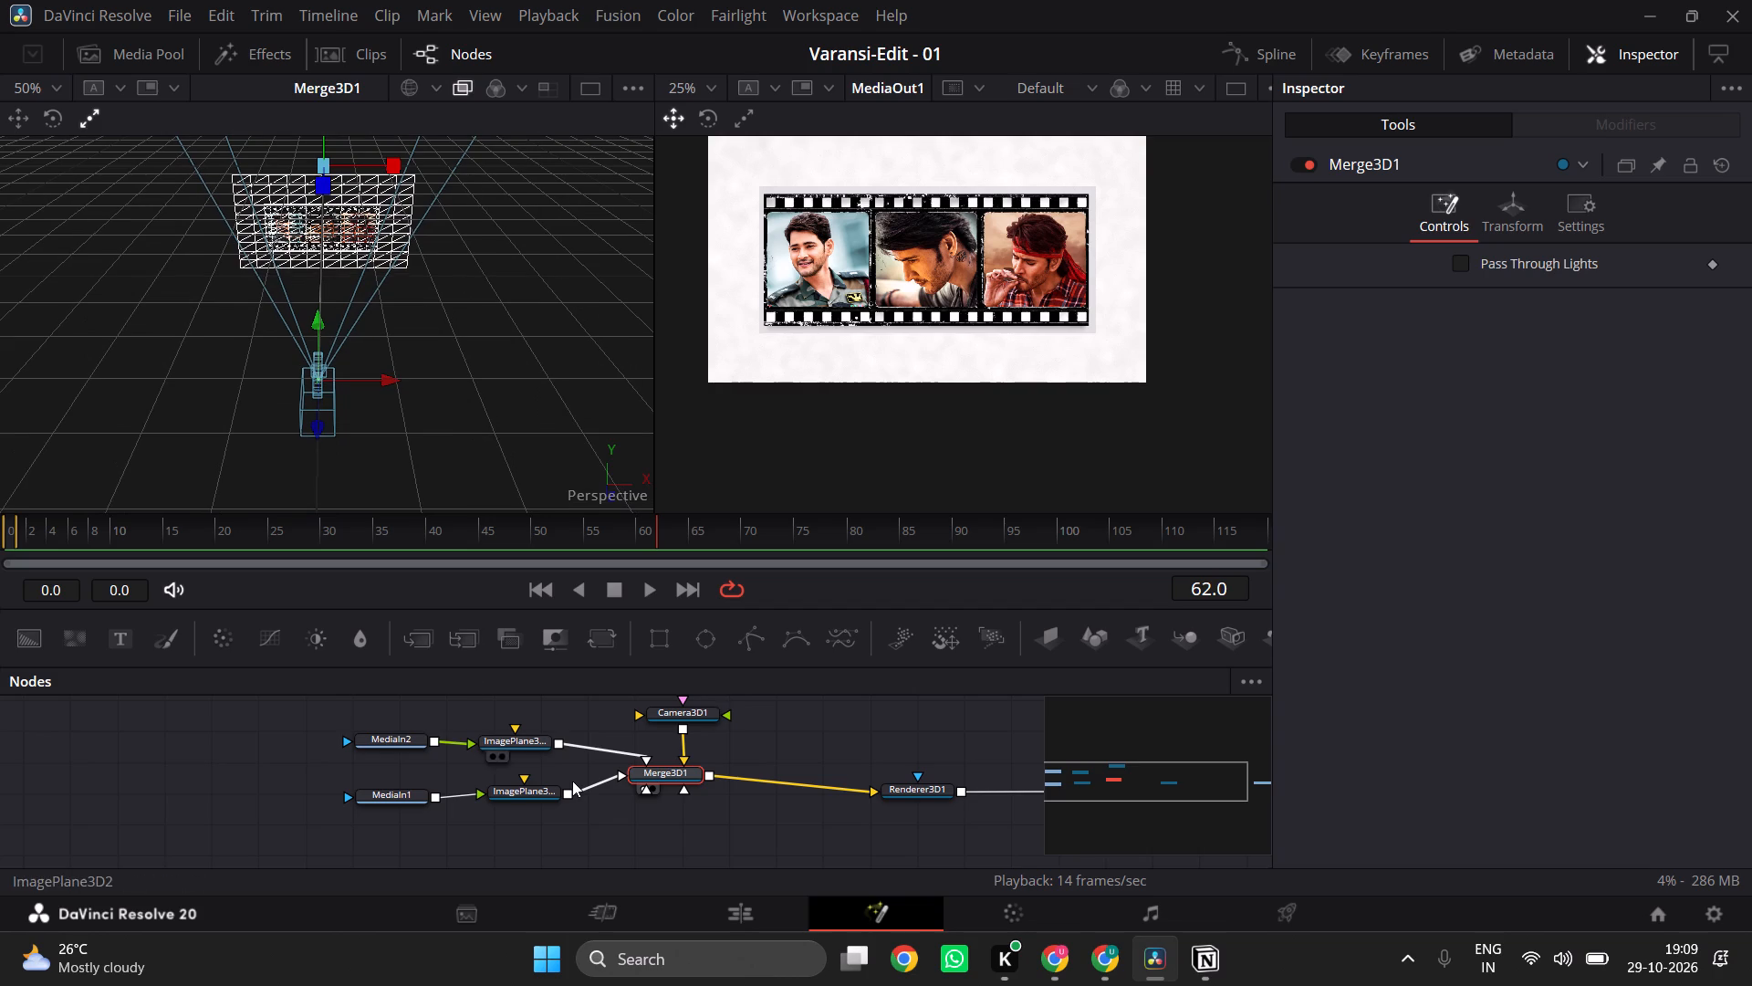
# Reposition the Merge3D1 node slightly closer to Renderer3D1 in the node graph.
pyautogui.click(652, 790)
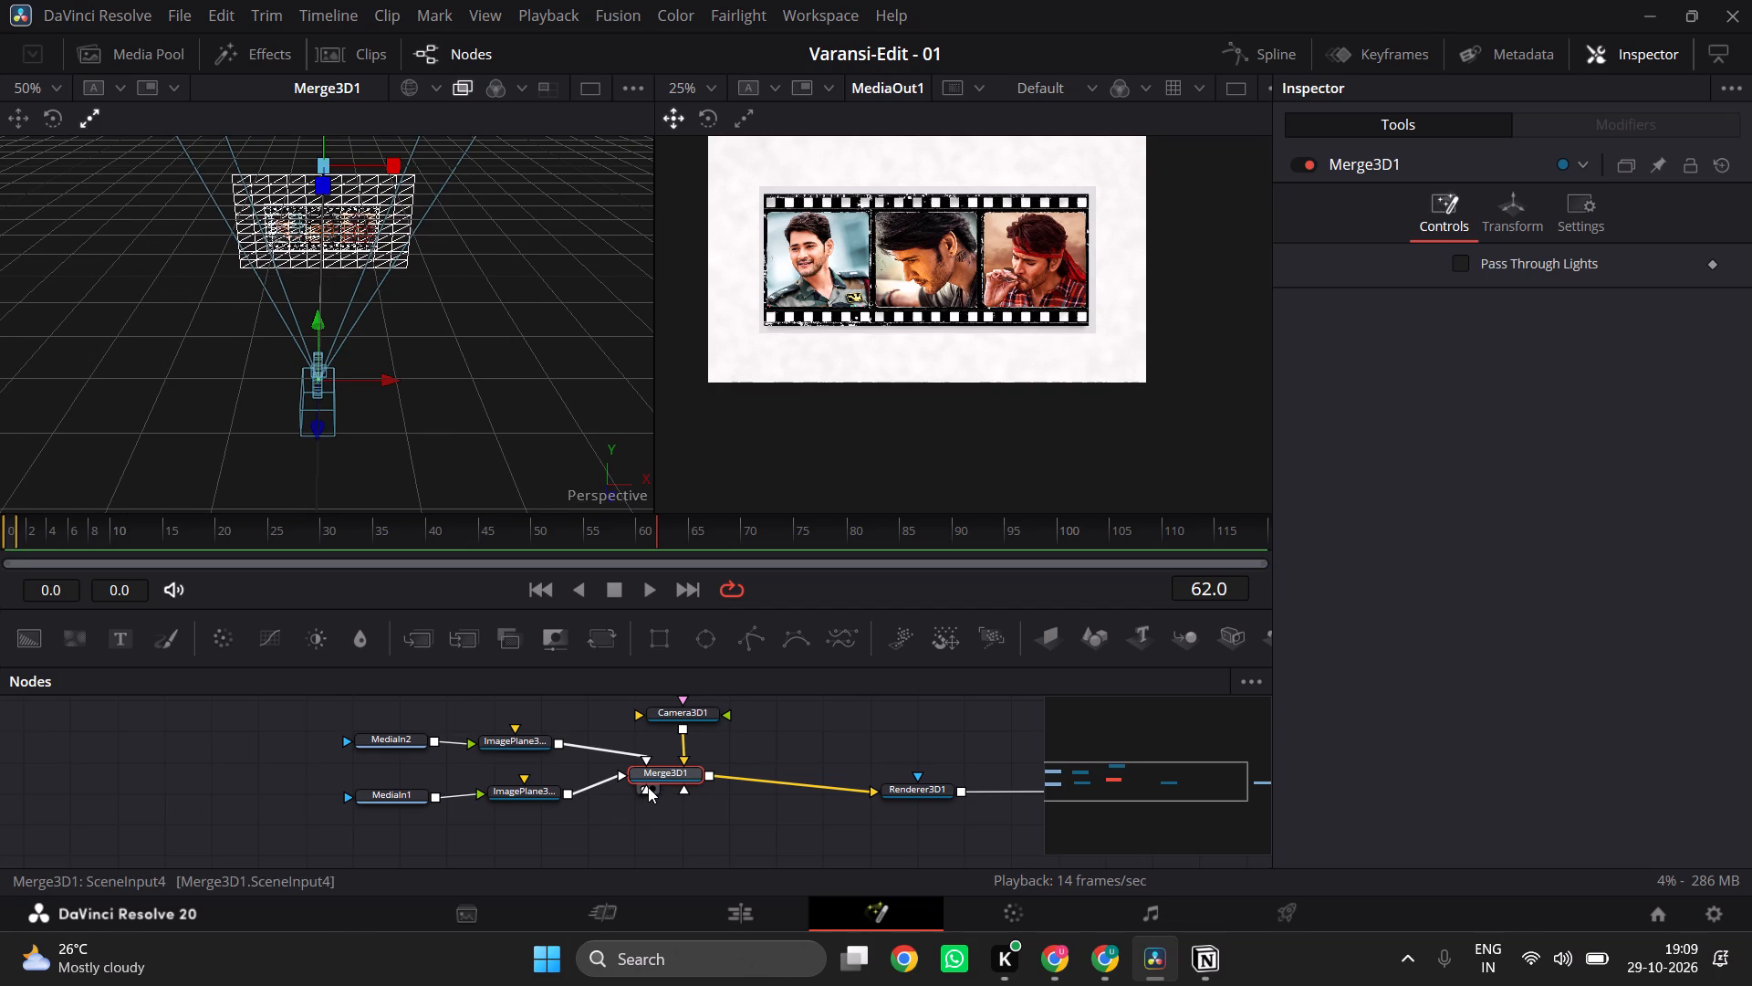
pyautogui.click(746, 744)
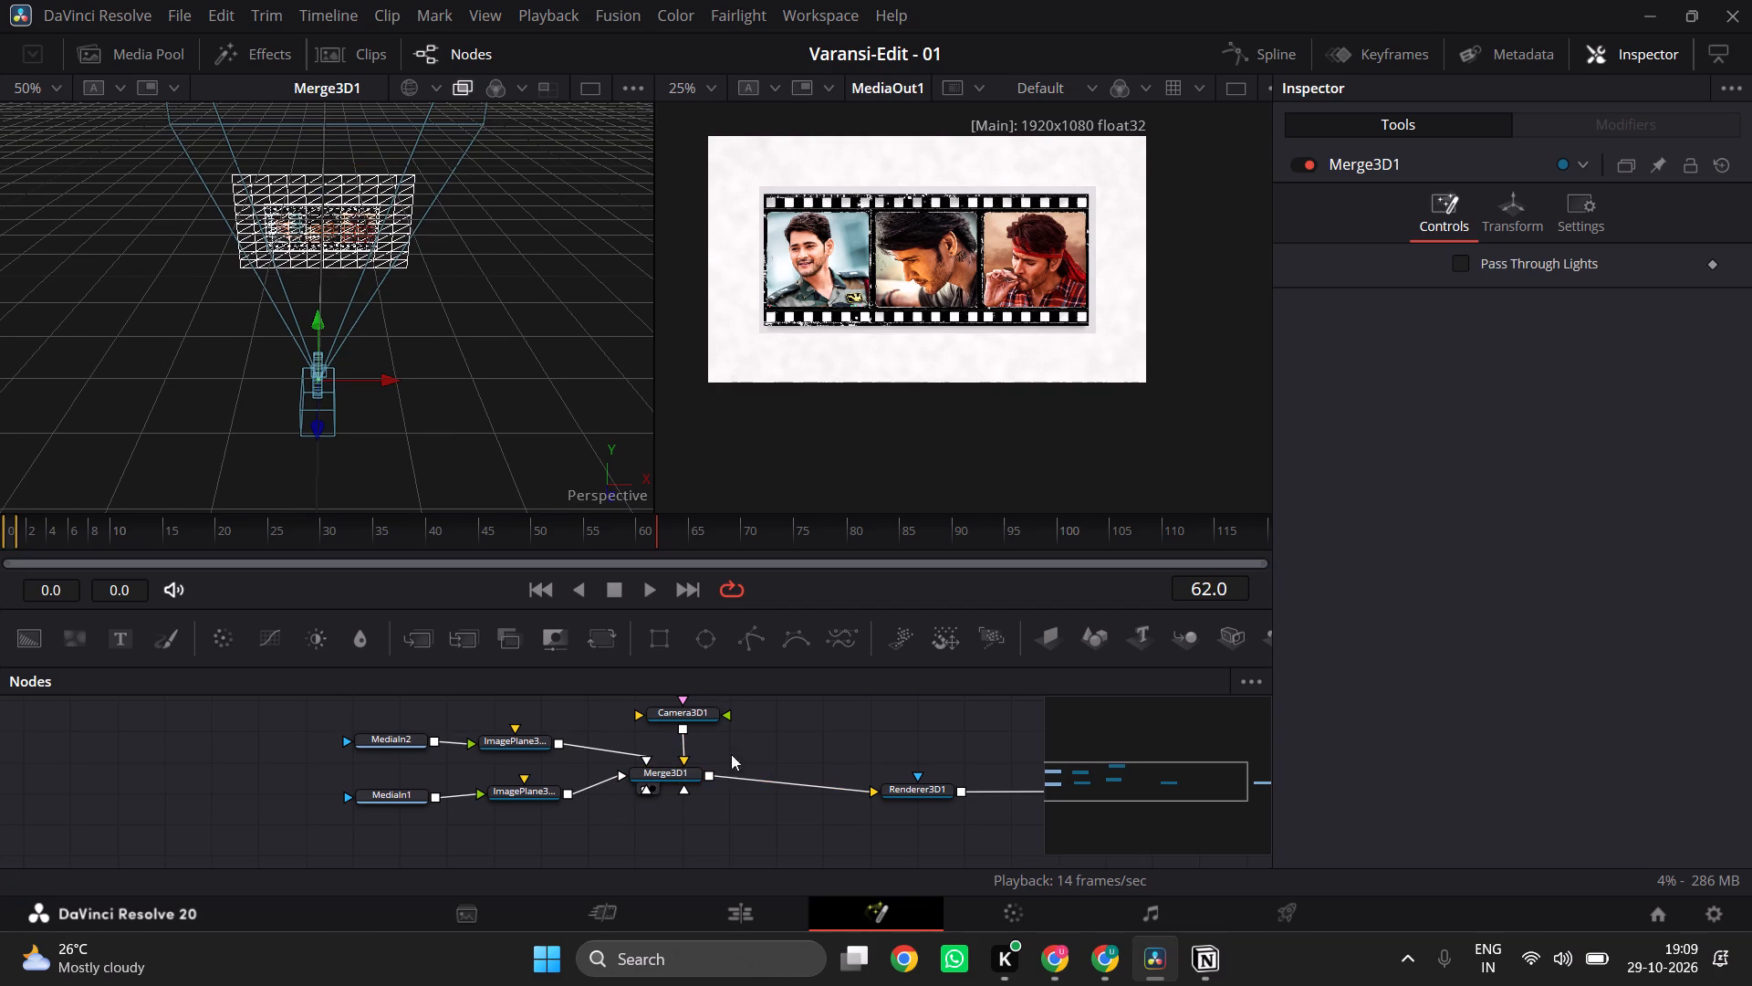
pyautogui.moveTo(649, 791); pyautogui.dragTo(673, 789)
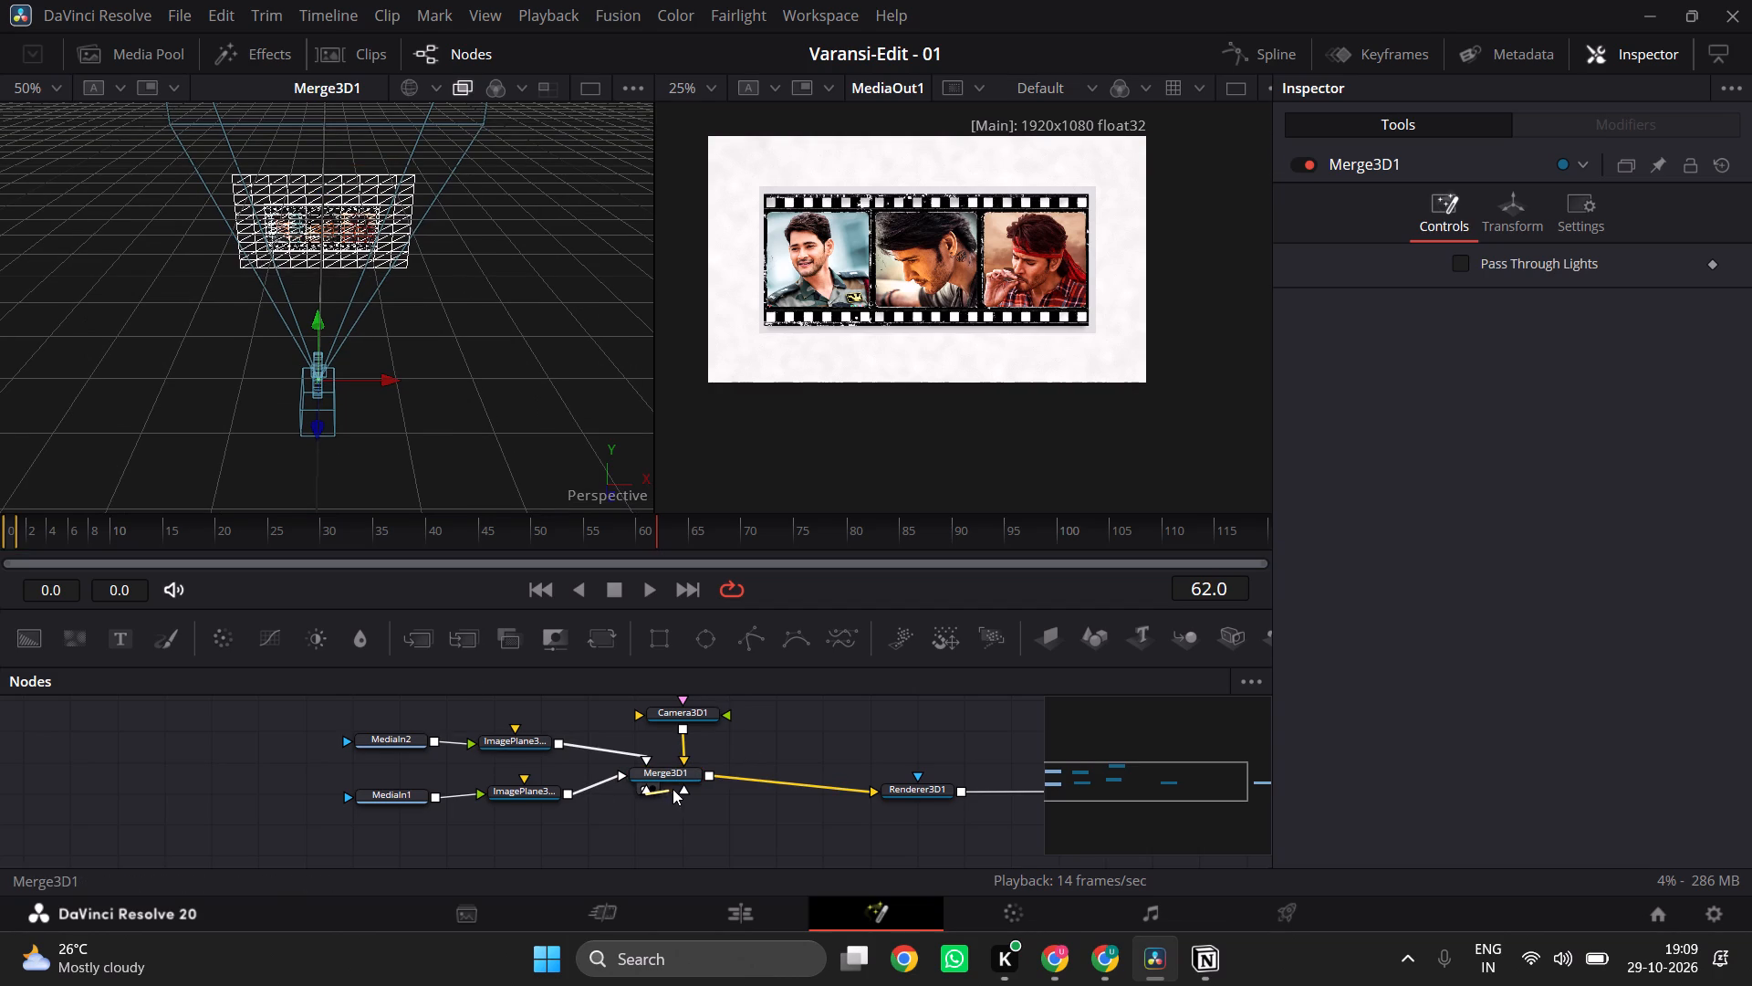
pyautogui.moveTo(673, 789); pyautogui.dragTo(683, 789)
pyautogui.moveTo(679, 773); pyautogui.dragTo(683, 845)
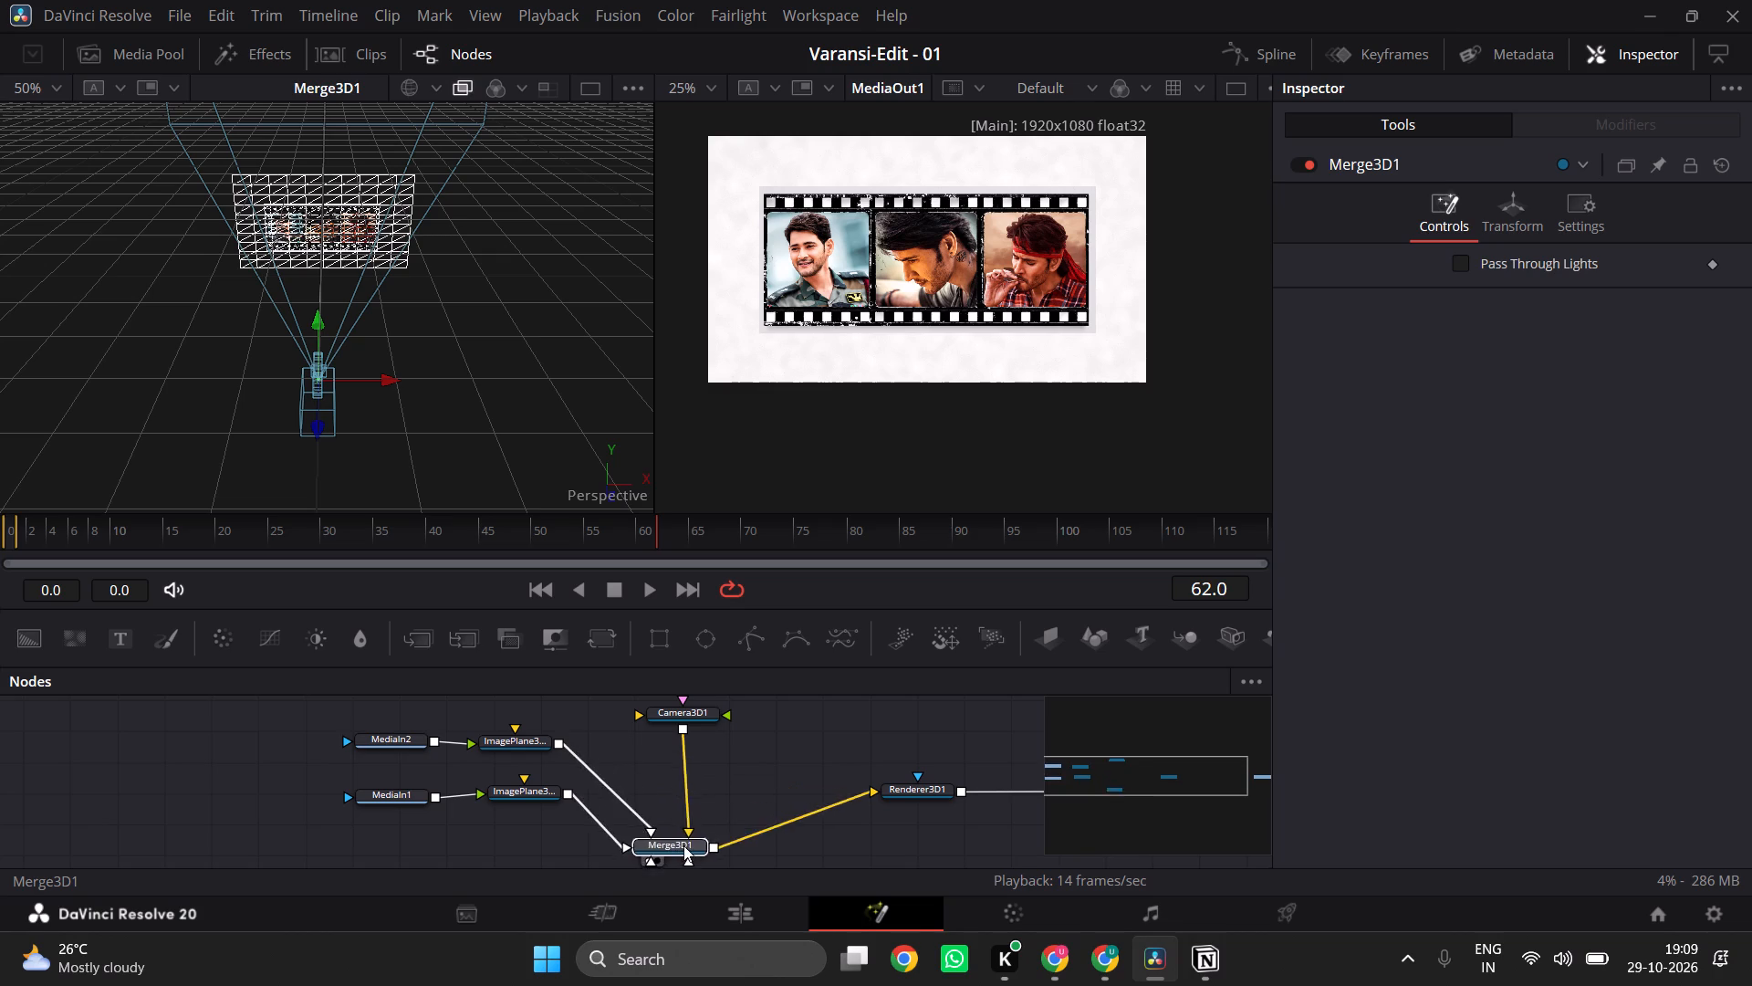
pyautogui.moveTo(683, 845); pyautogui.dragTo(692, 780)
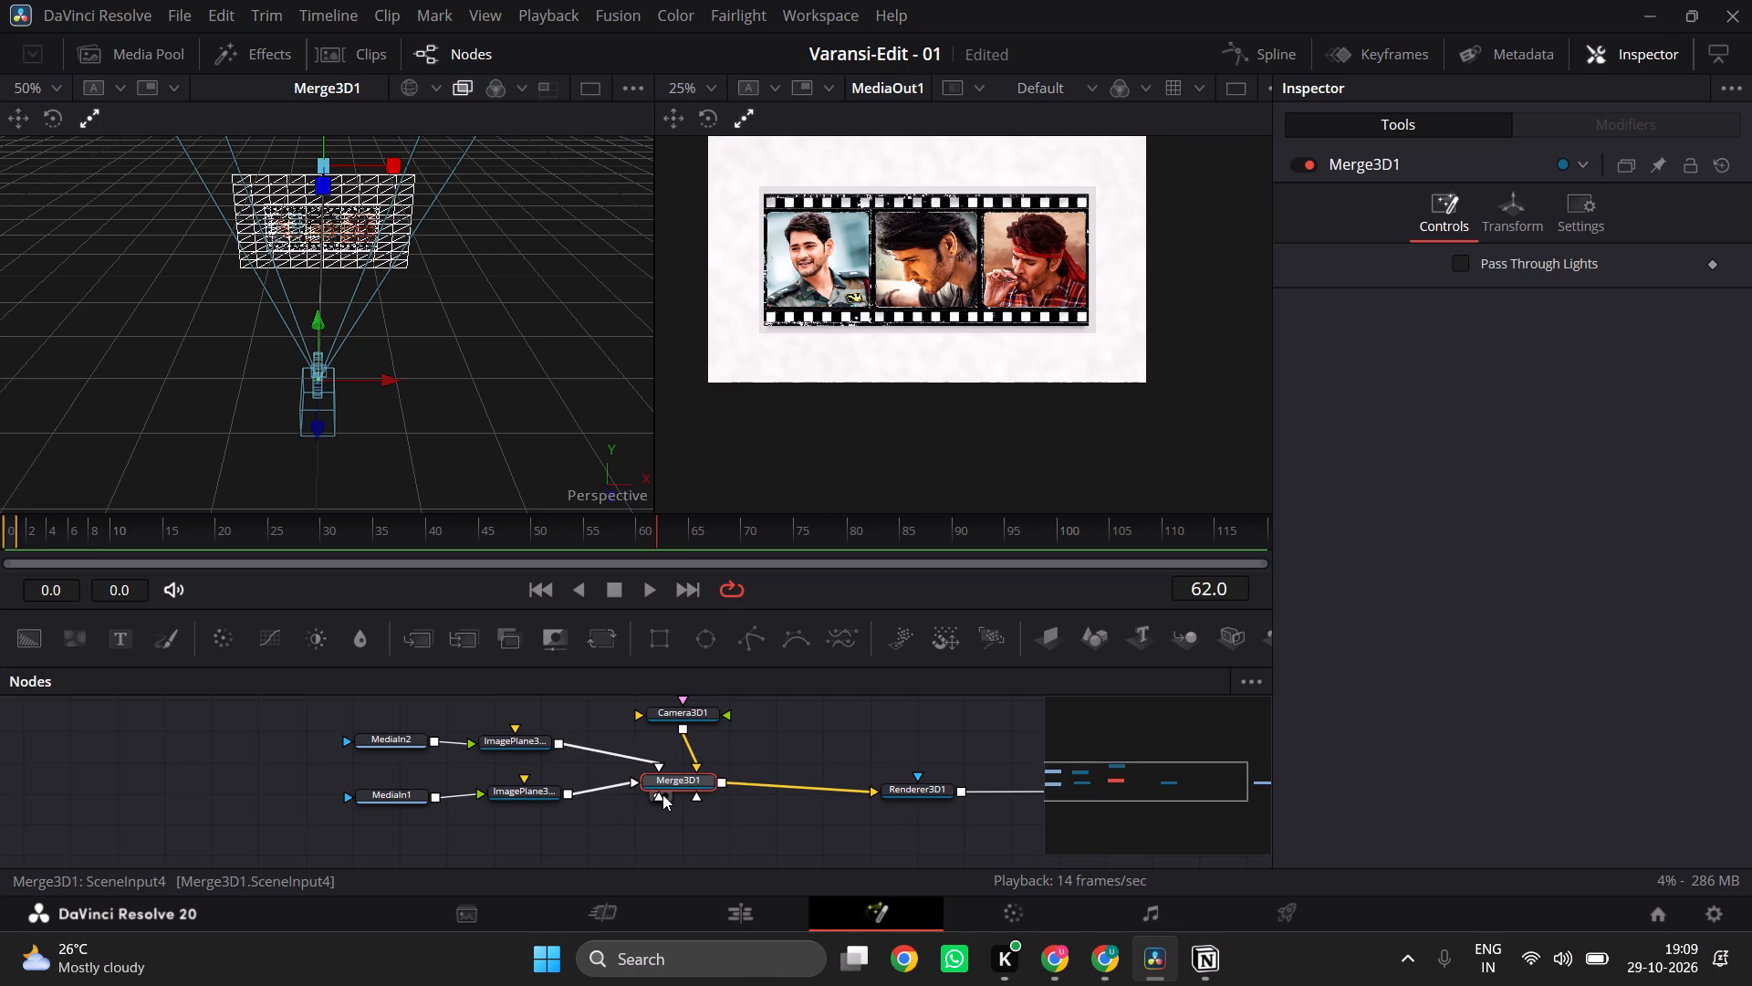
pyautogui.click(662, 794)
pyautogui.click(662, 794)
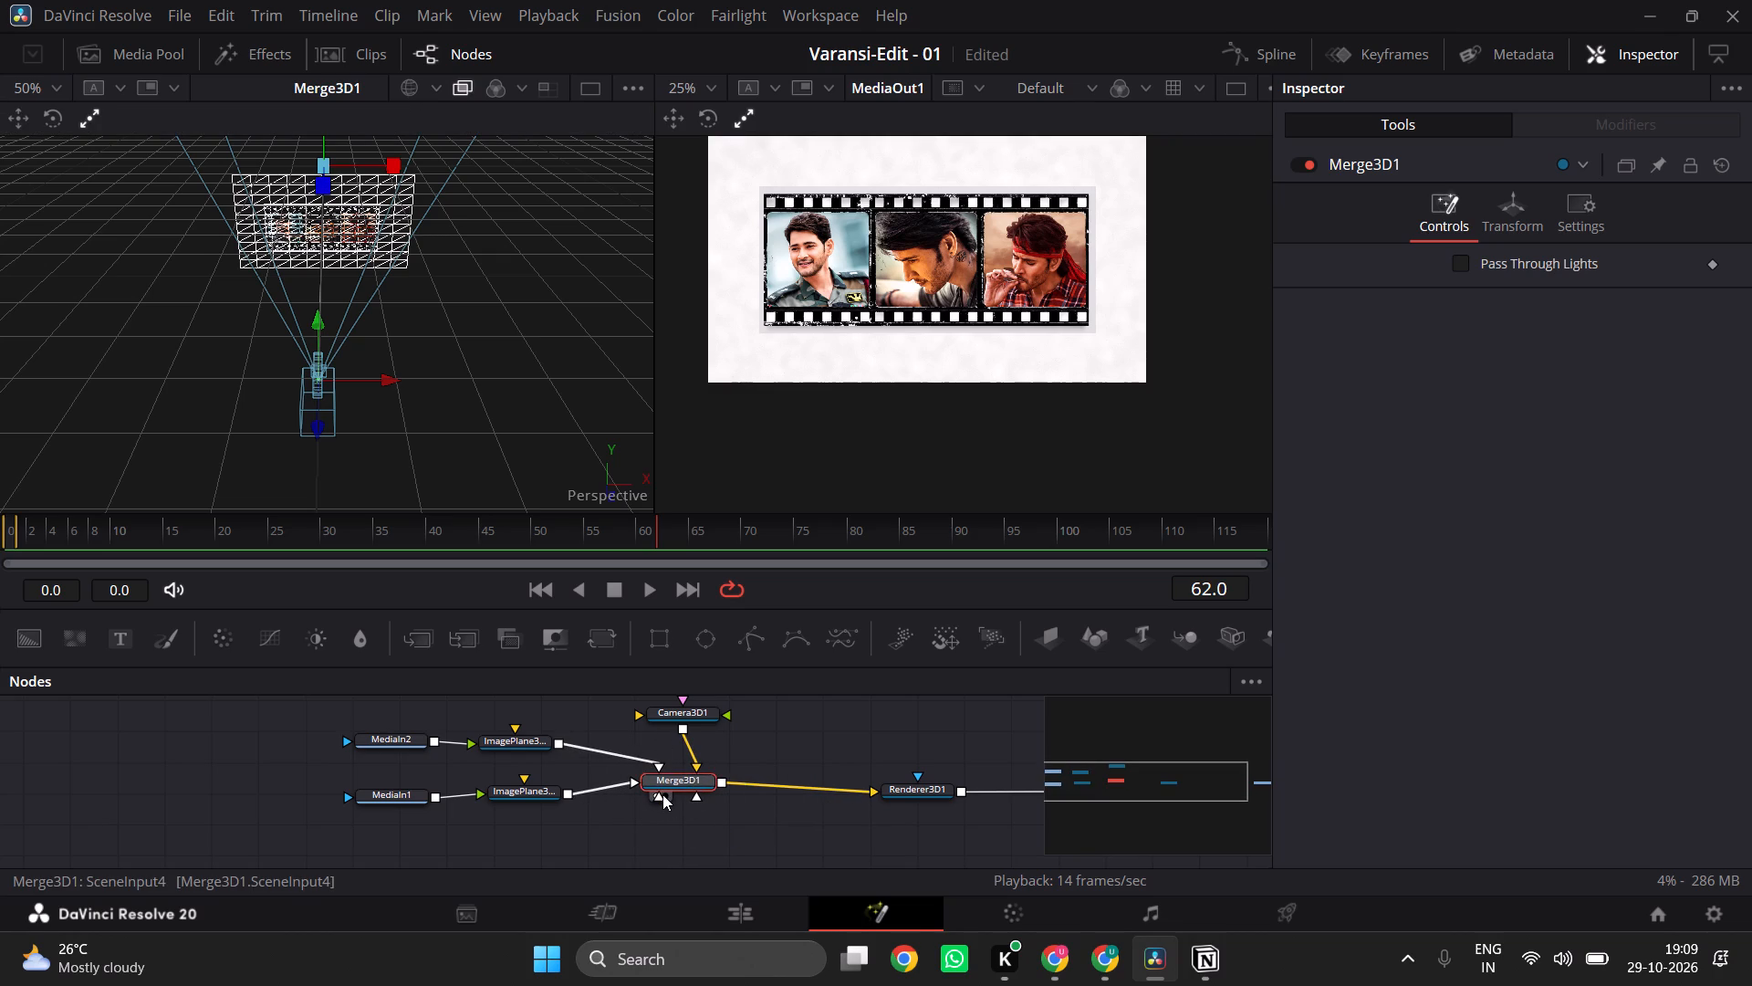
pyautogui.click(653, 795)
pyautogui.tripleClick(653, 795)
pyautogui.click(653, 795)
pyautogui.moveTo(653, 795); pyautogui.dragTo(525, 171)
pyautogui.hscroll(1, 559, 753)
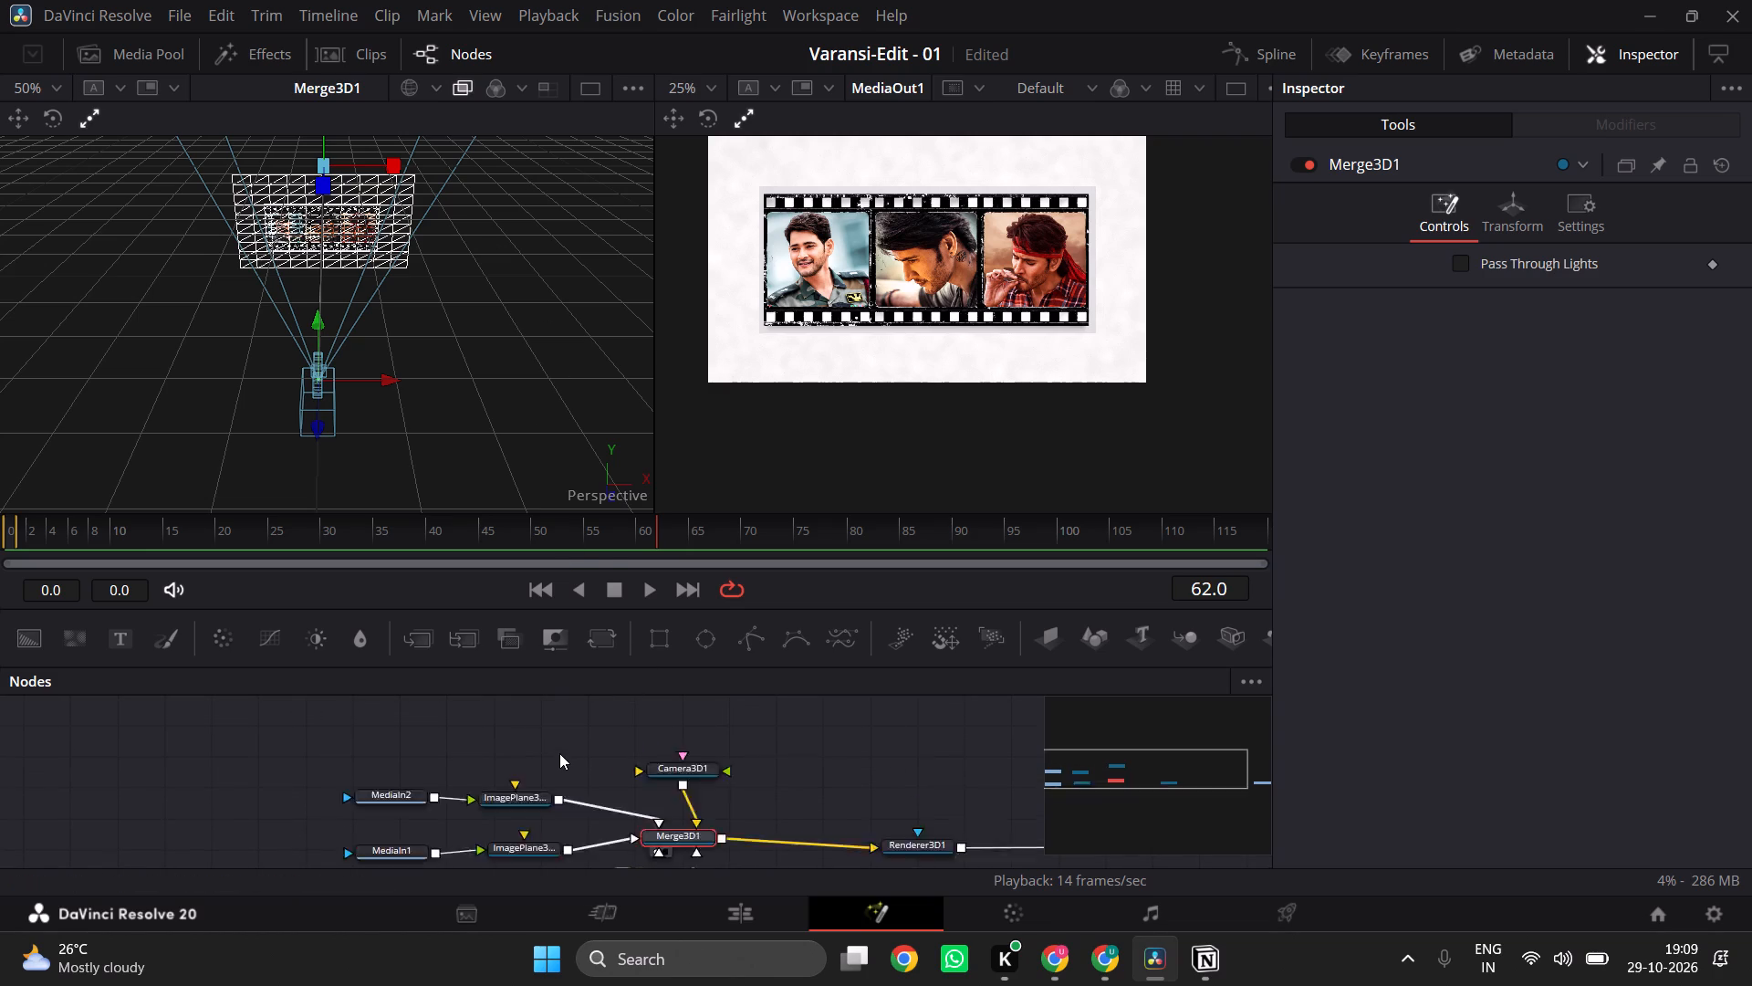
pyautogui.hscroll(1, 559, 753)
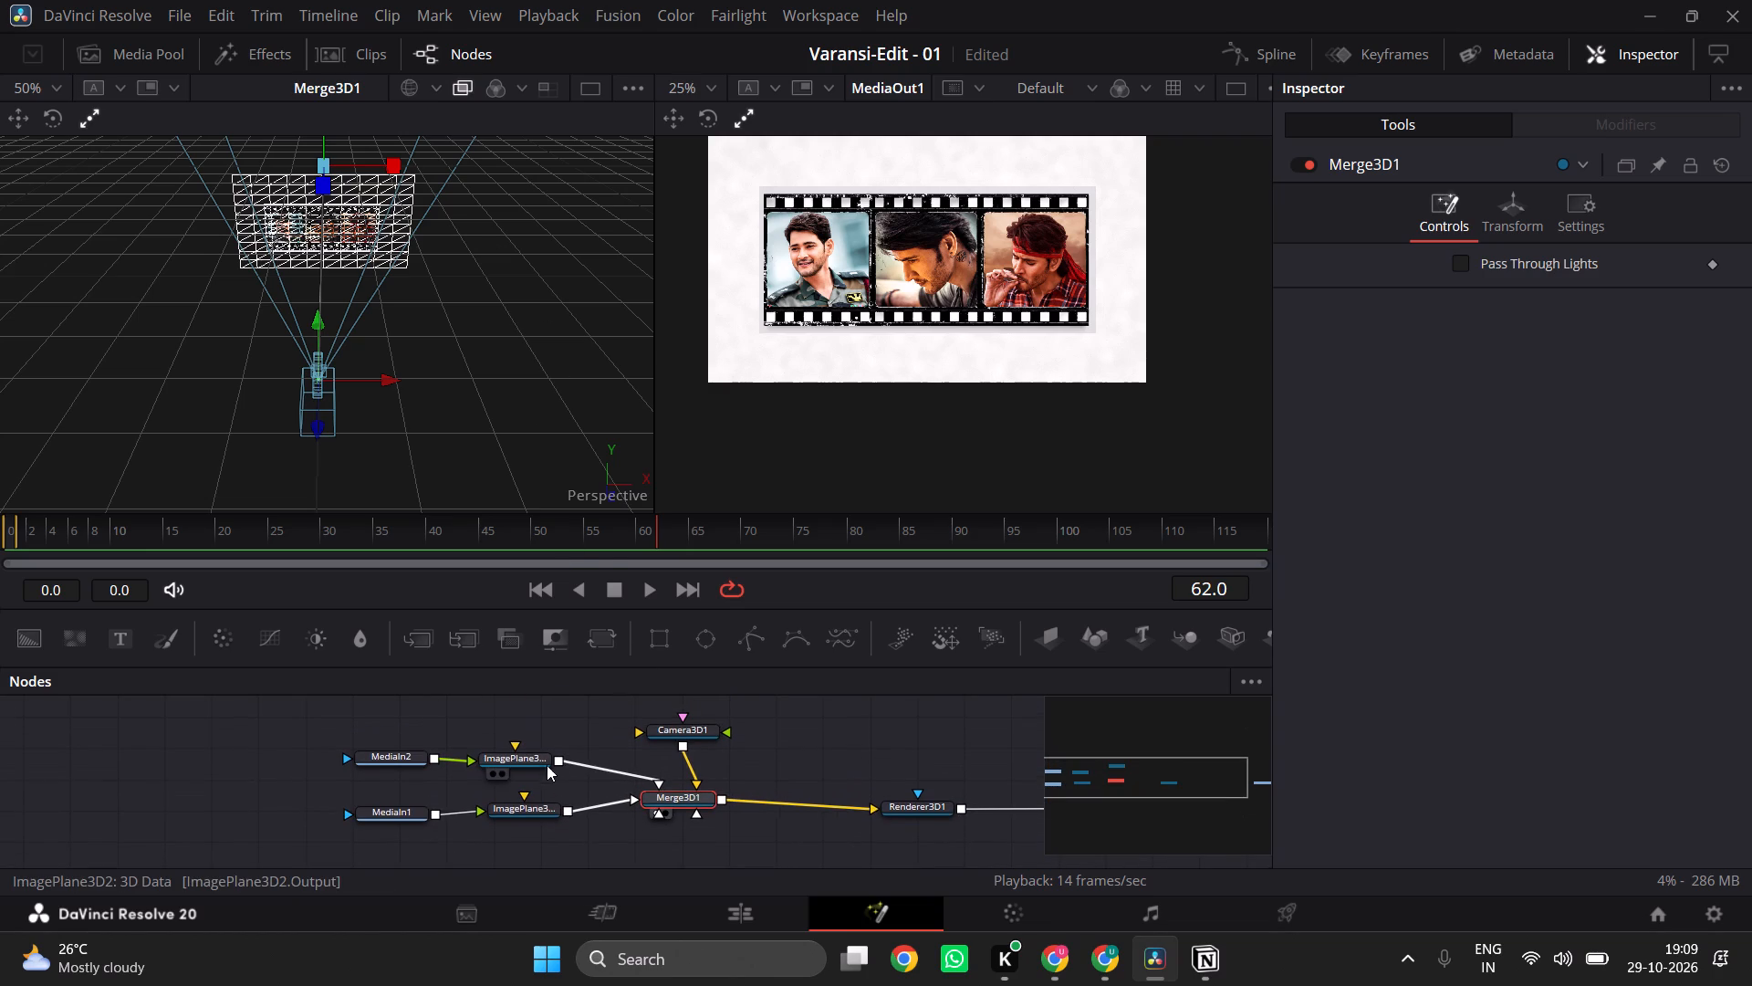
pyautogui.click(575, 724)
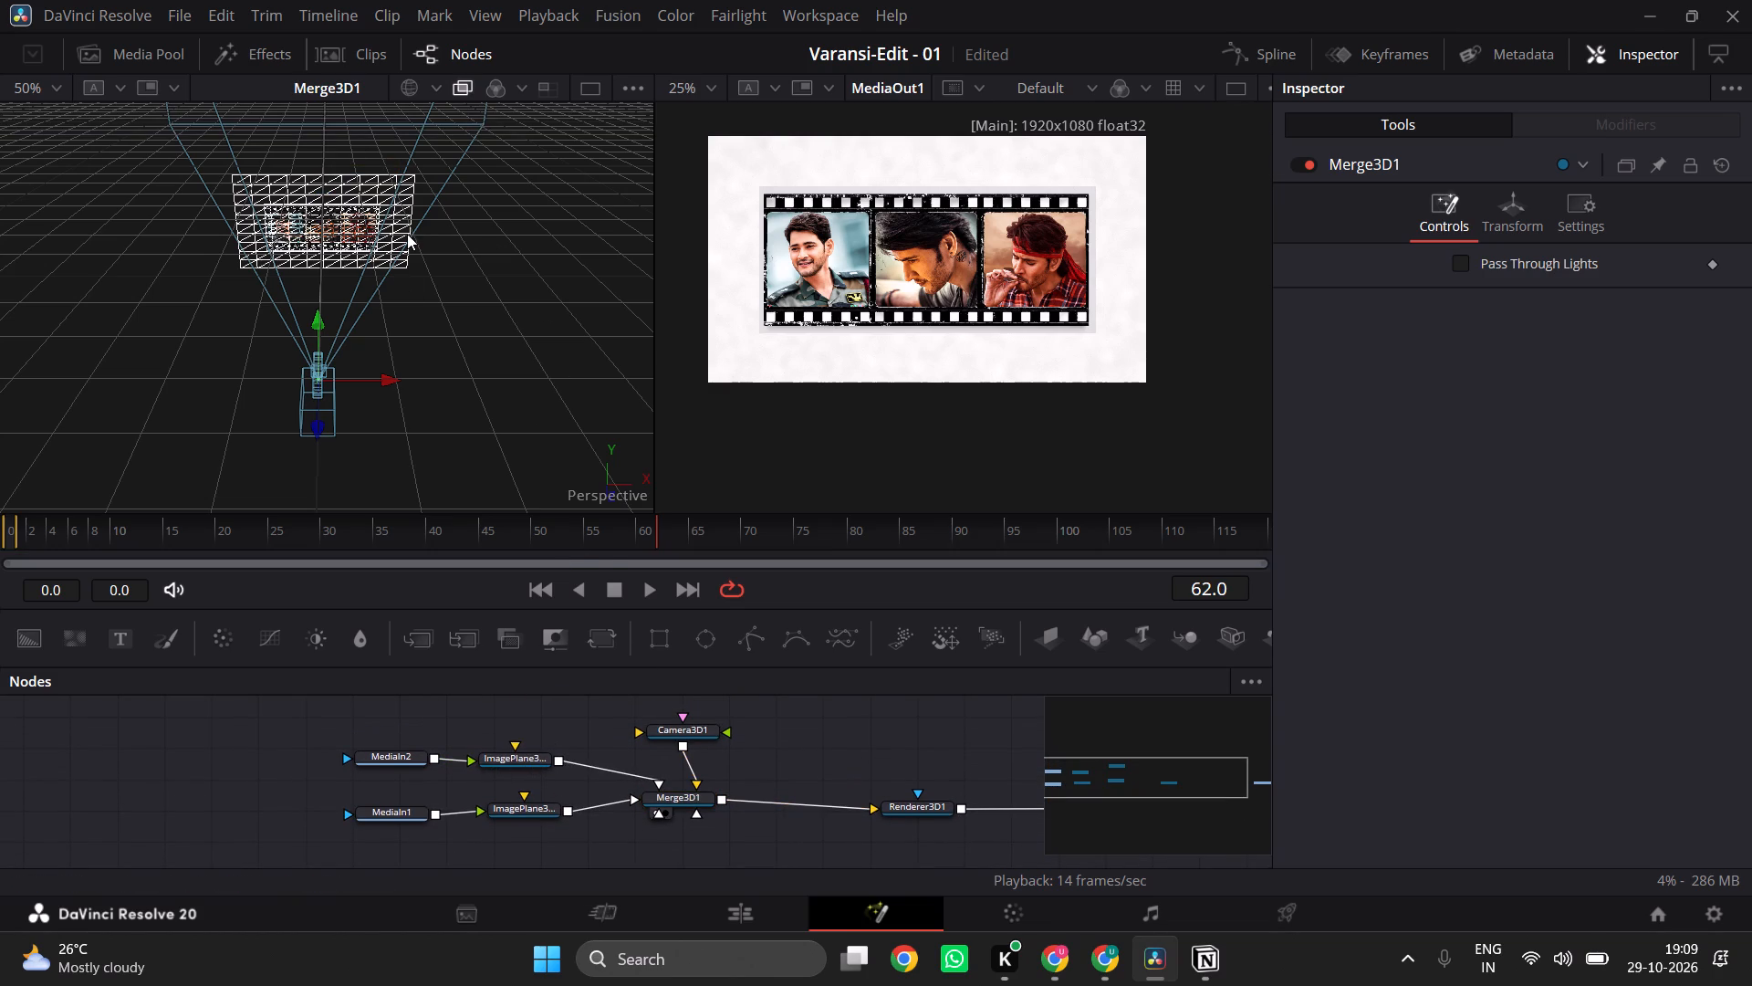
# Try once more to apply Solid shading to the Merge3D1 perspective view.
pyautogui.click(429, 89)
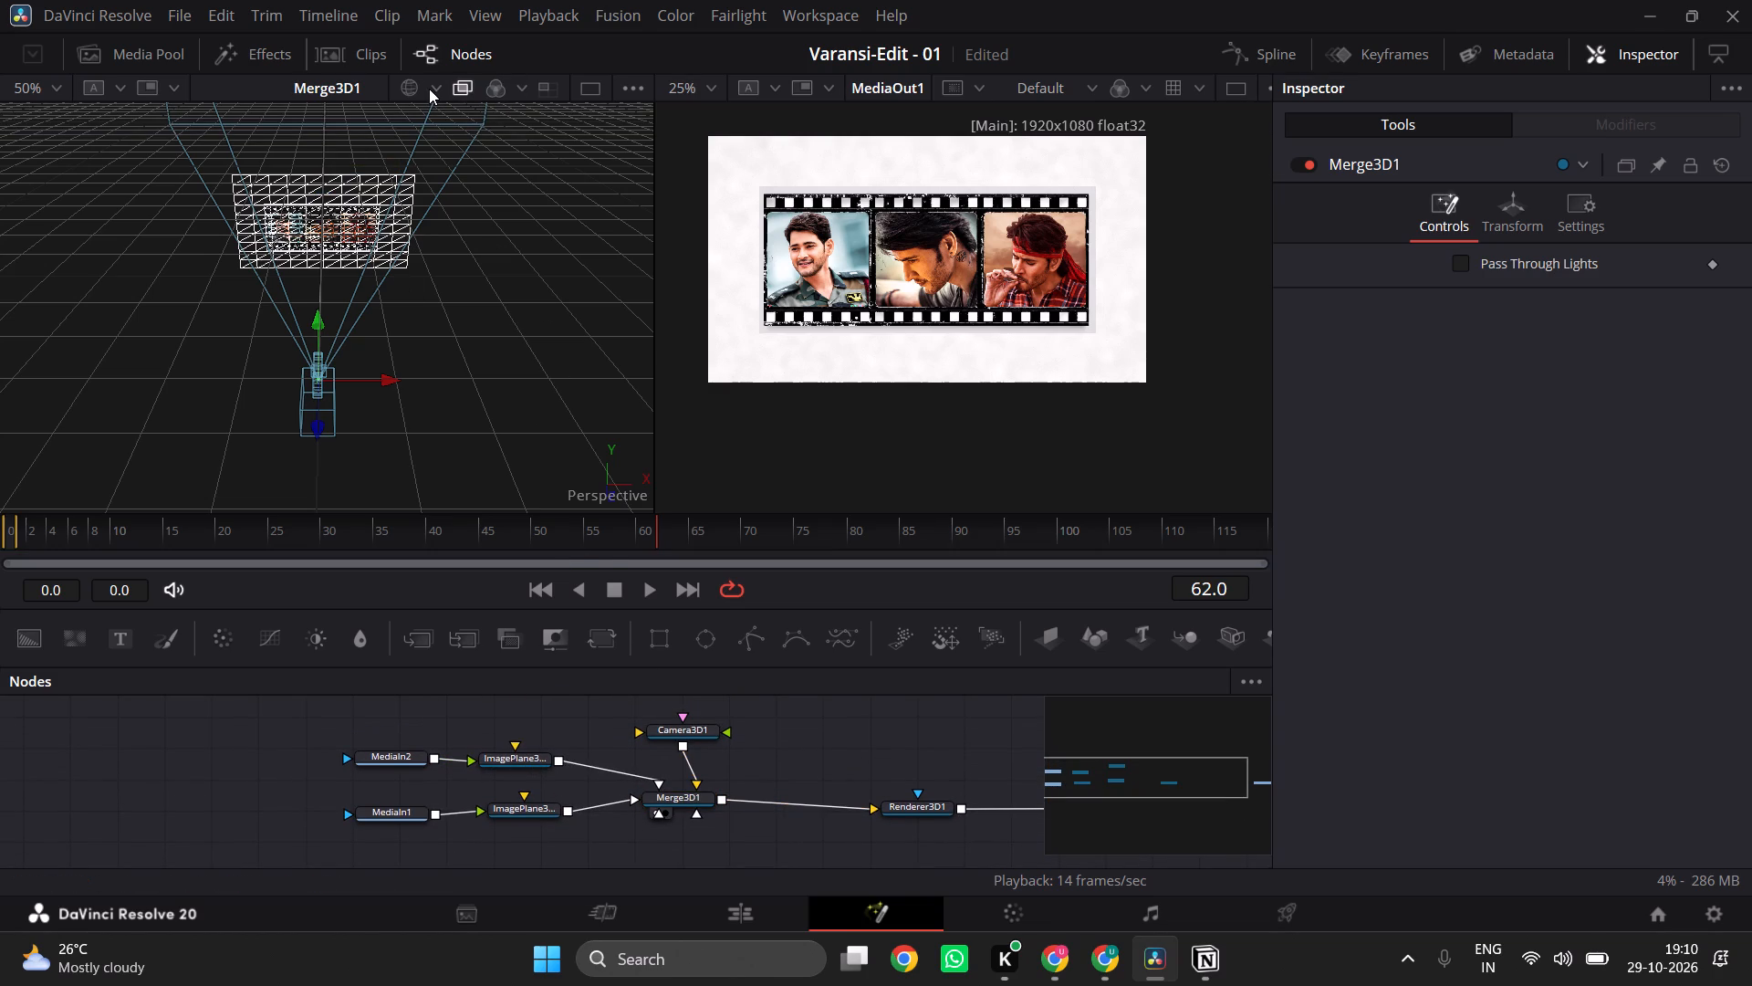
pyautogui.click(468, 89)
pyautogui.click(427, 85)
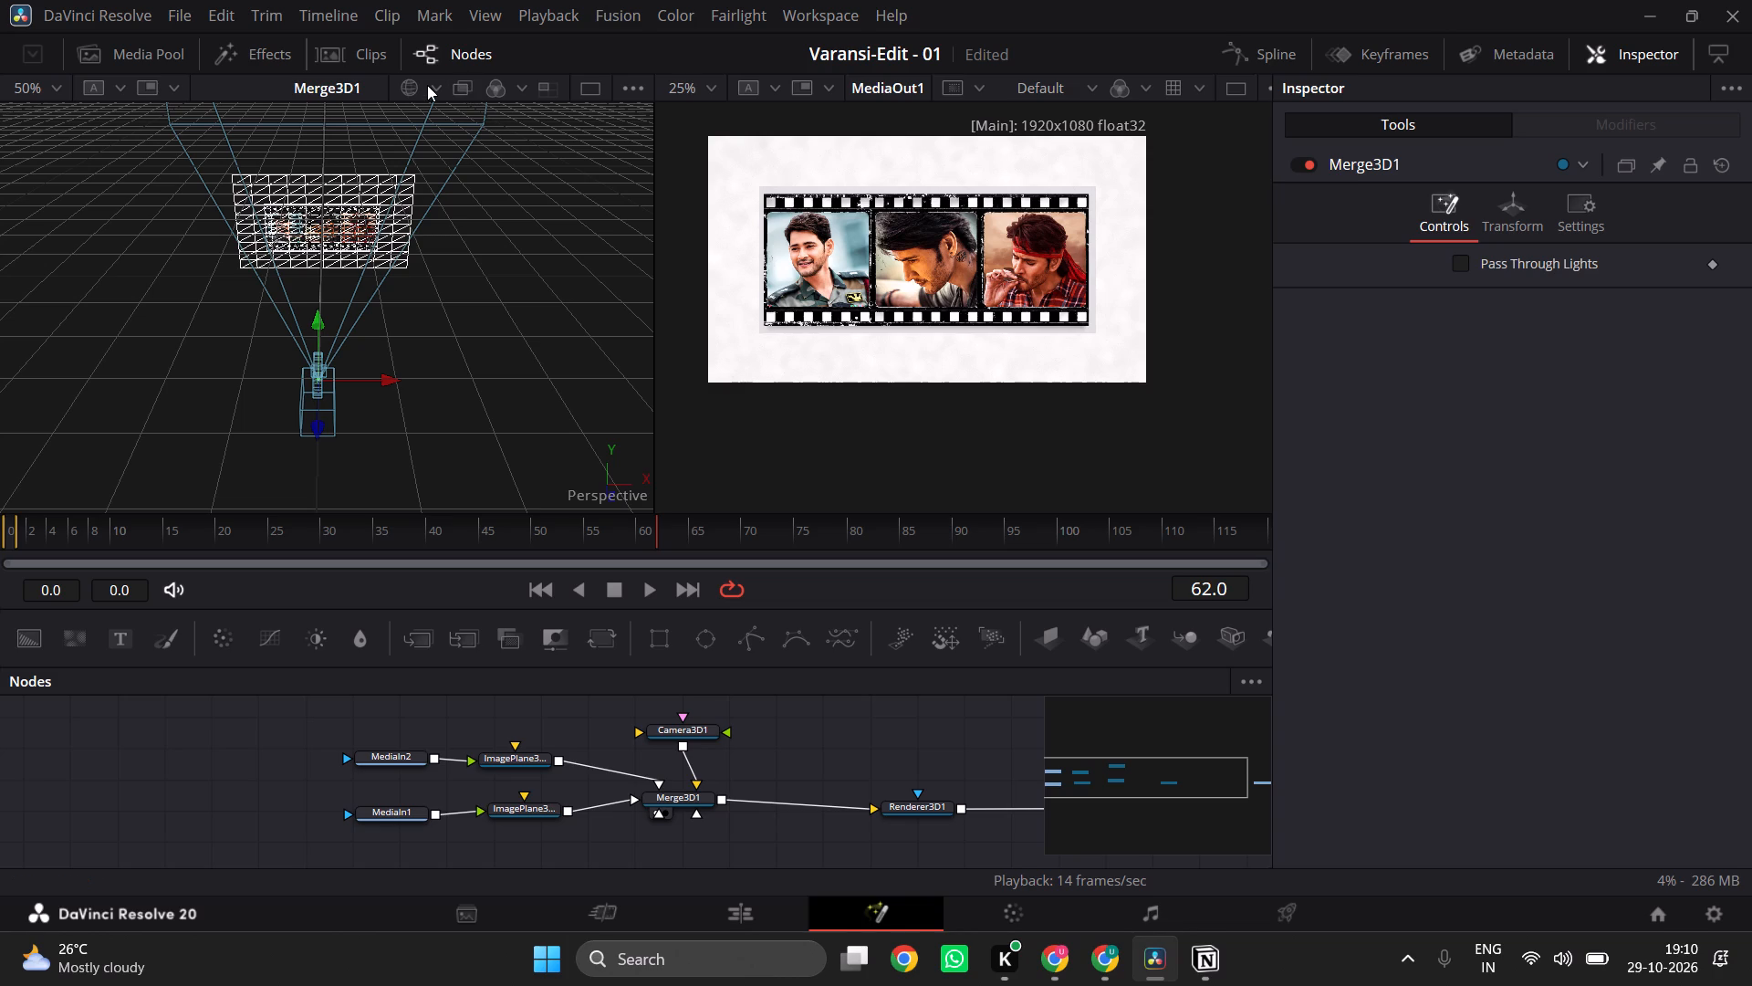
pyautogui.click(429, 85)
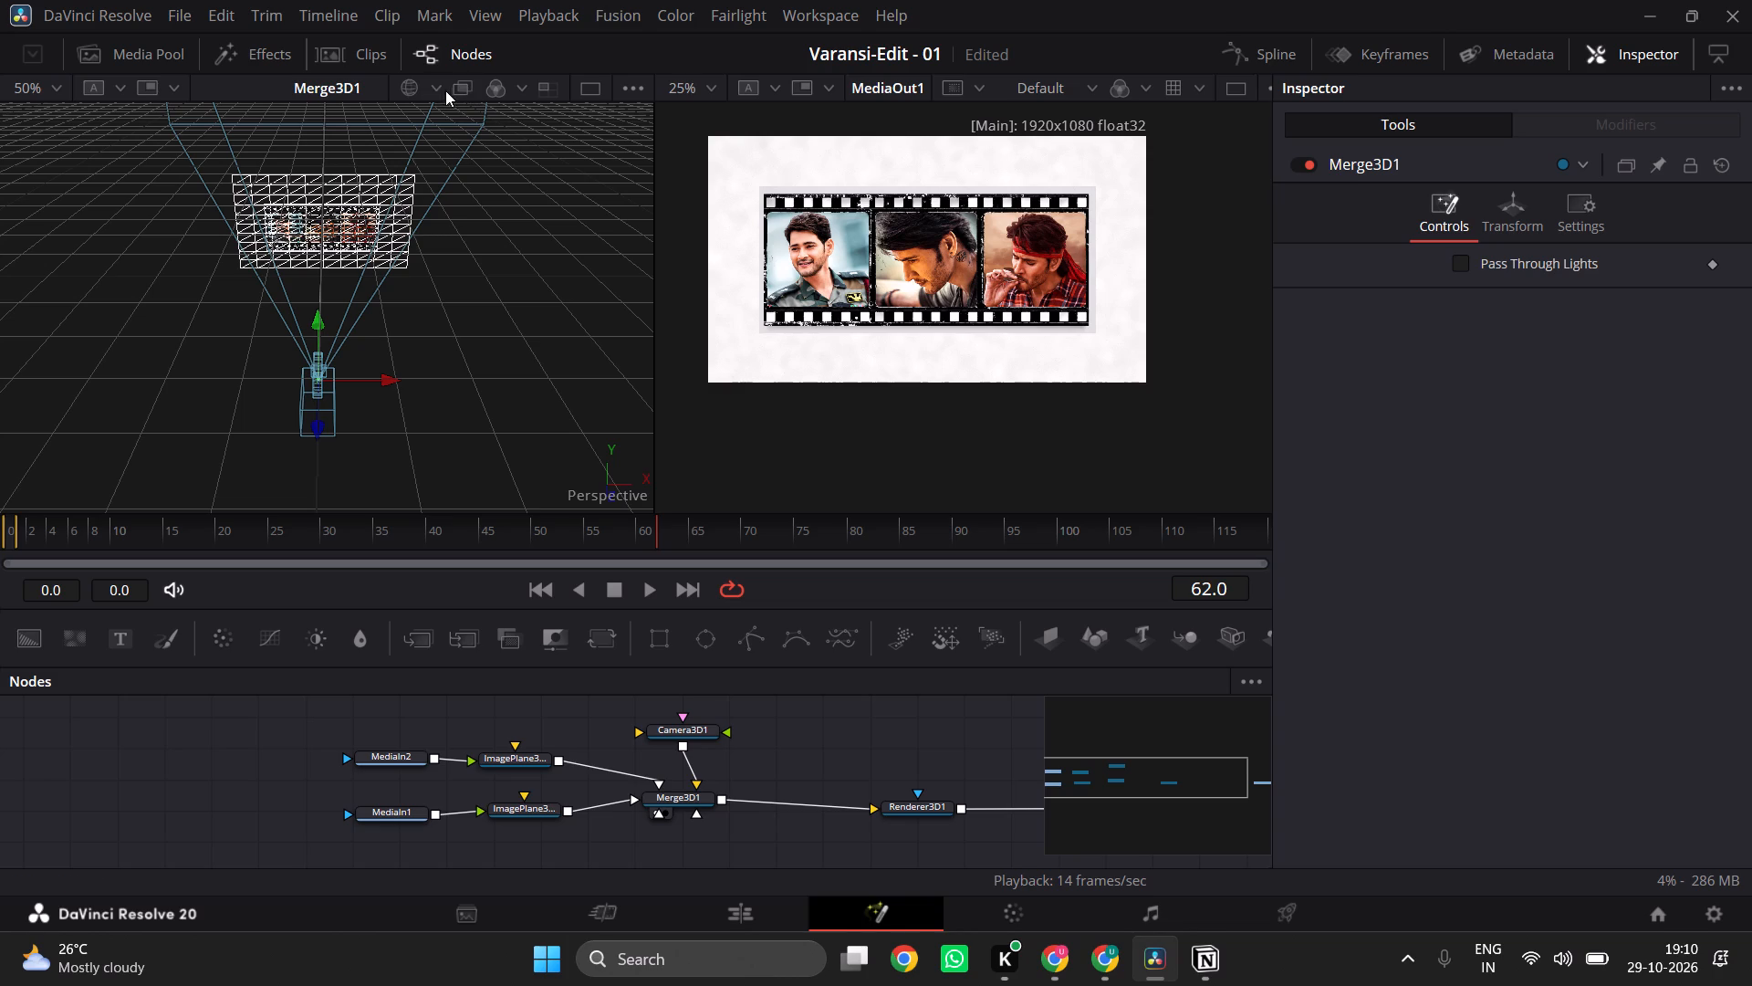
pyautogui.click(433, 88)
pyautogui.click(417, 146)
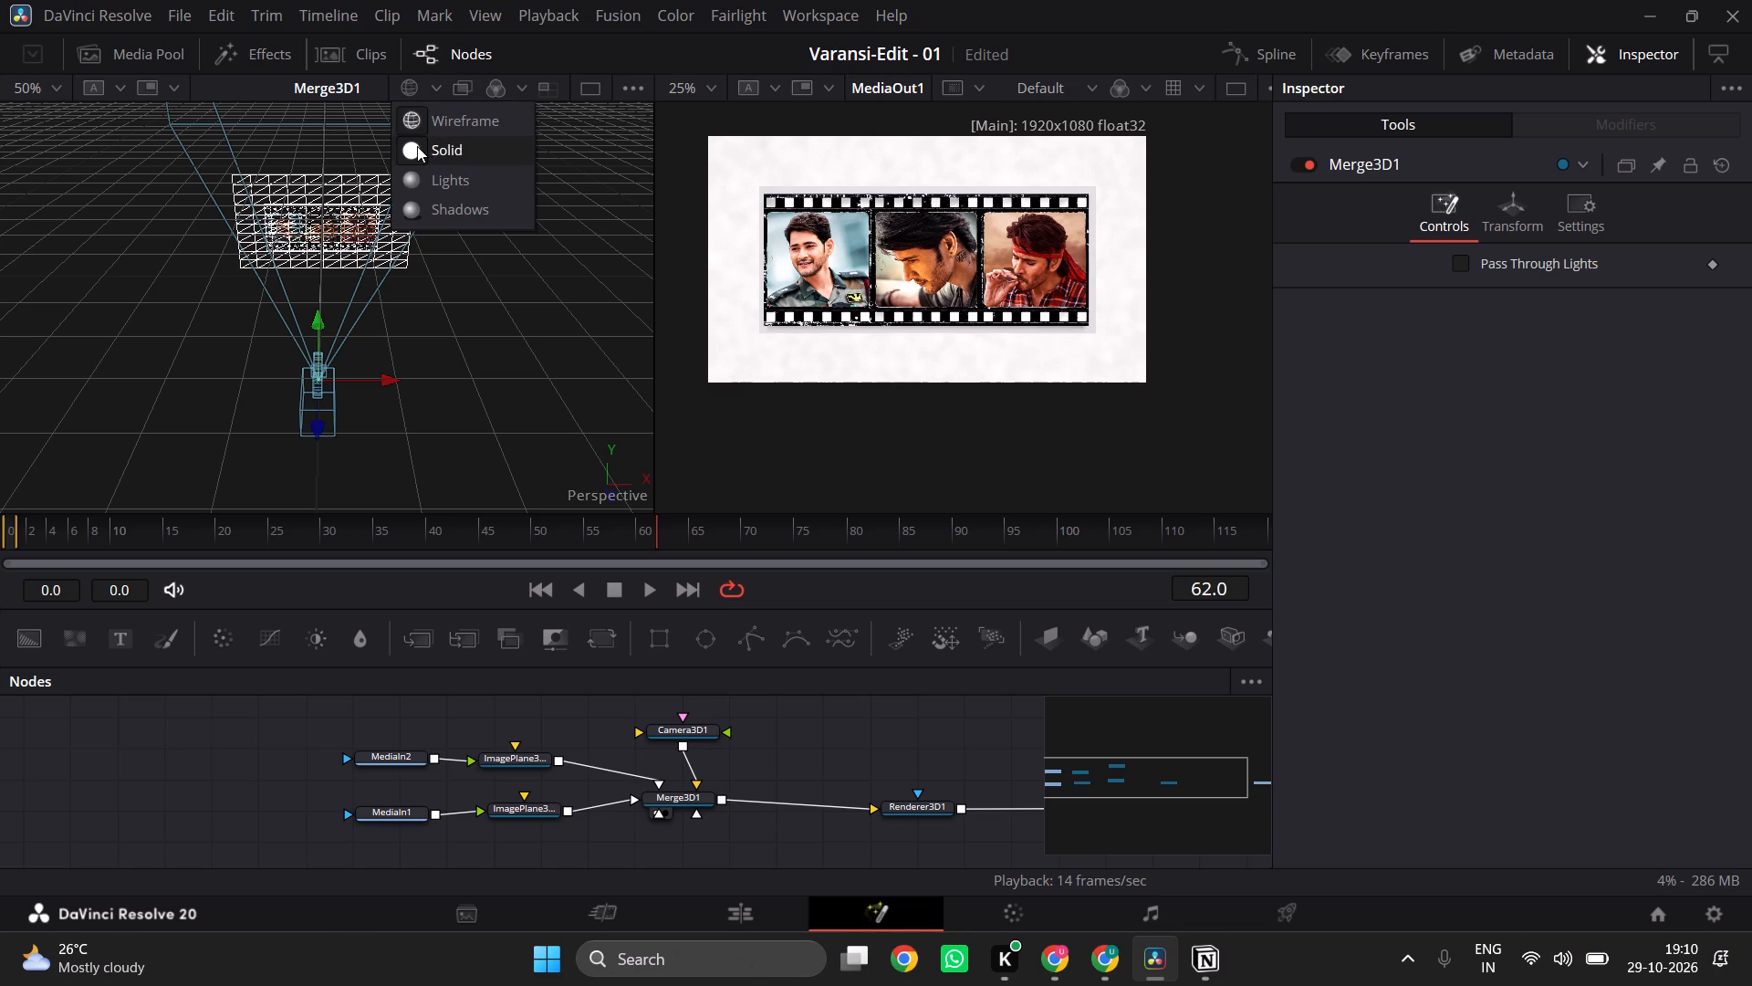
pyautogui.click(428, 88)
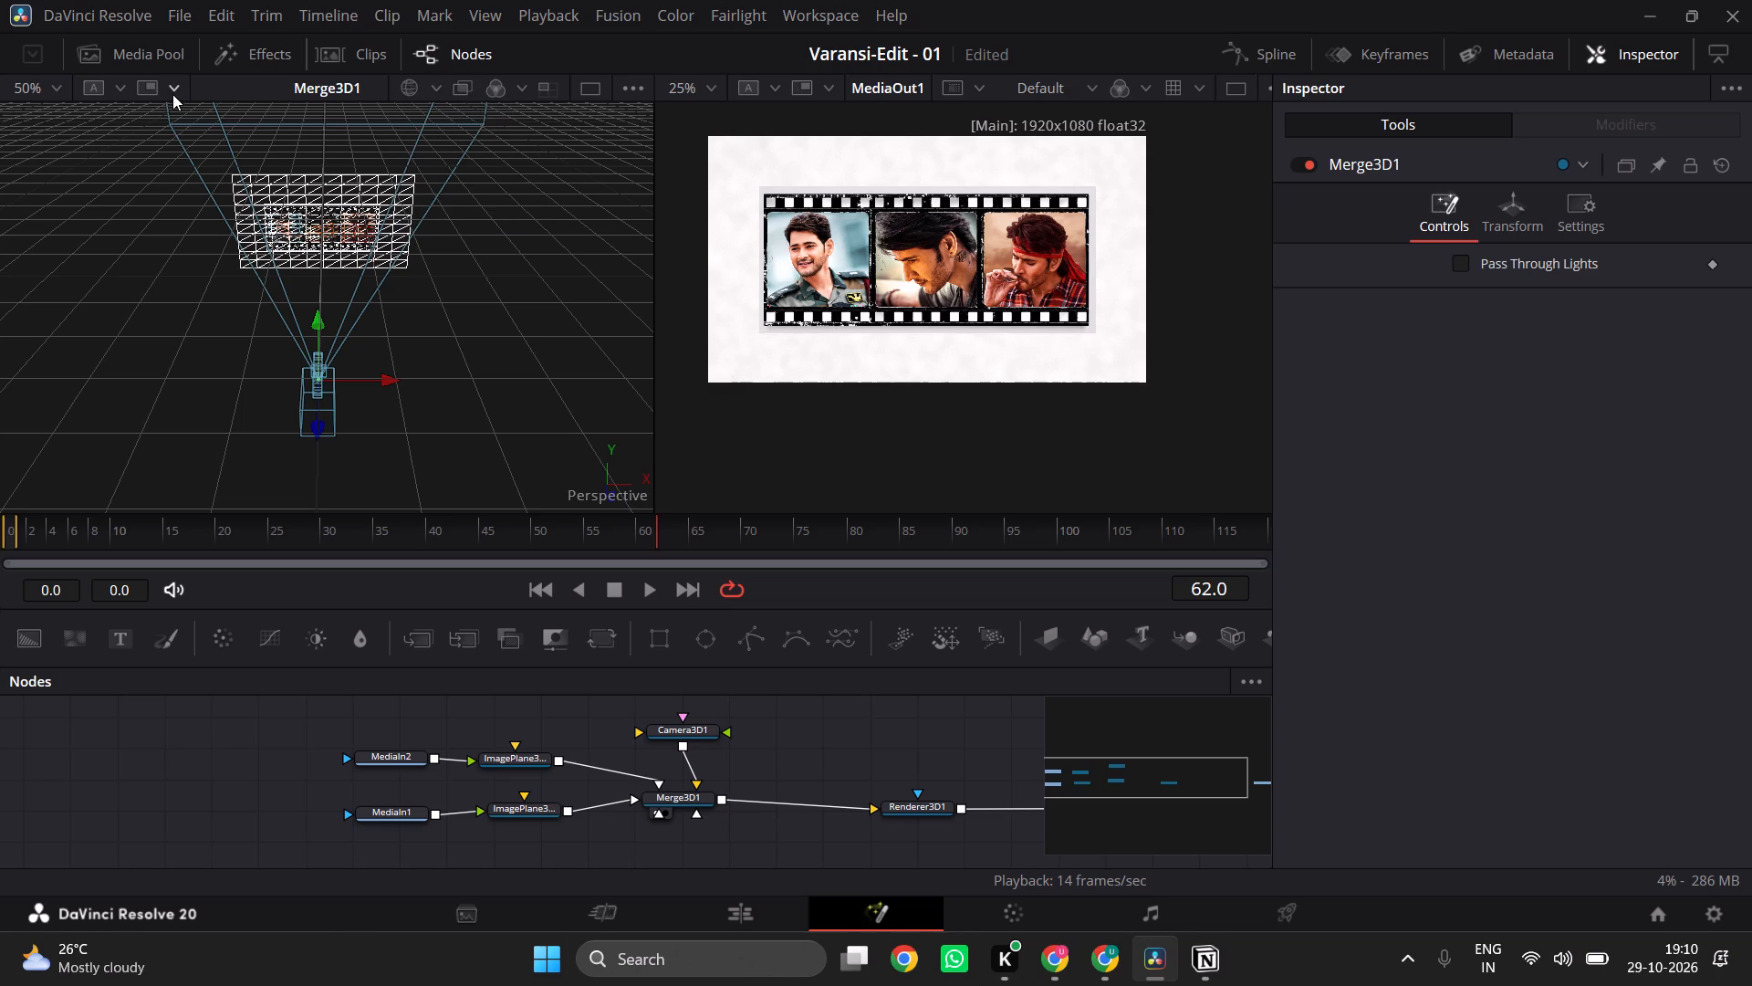
# Show the 3D Viewer inset inside the Merge3D1 view and try moving around in it.
pyautogui.click(172, 94)
pyautogui.click(180, 154)
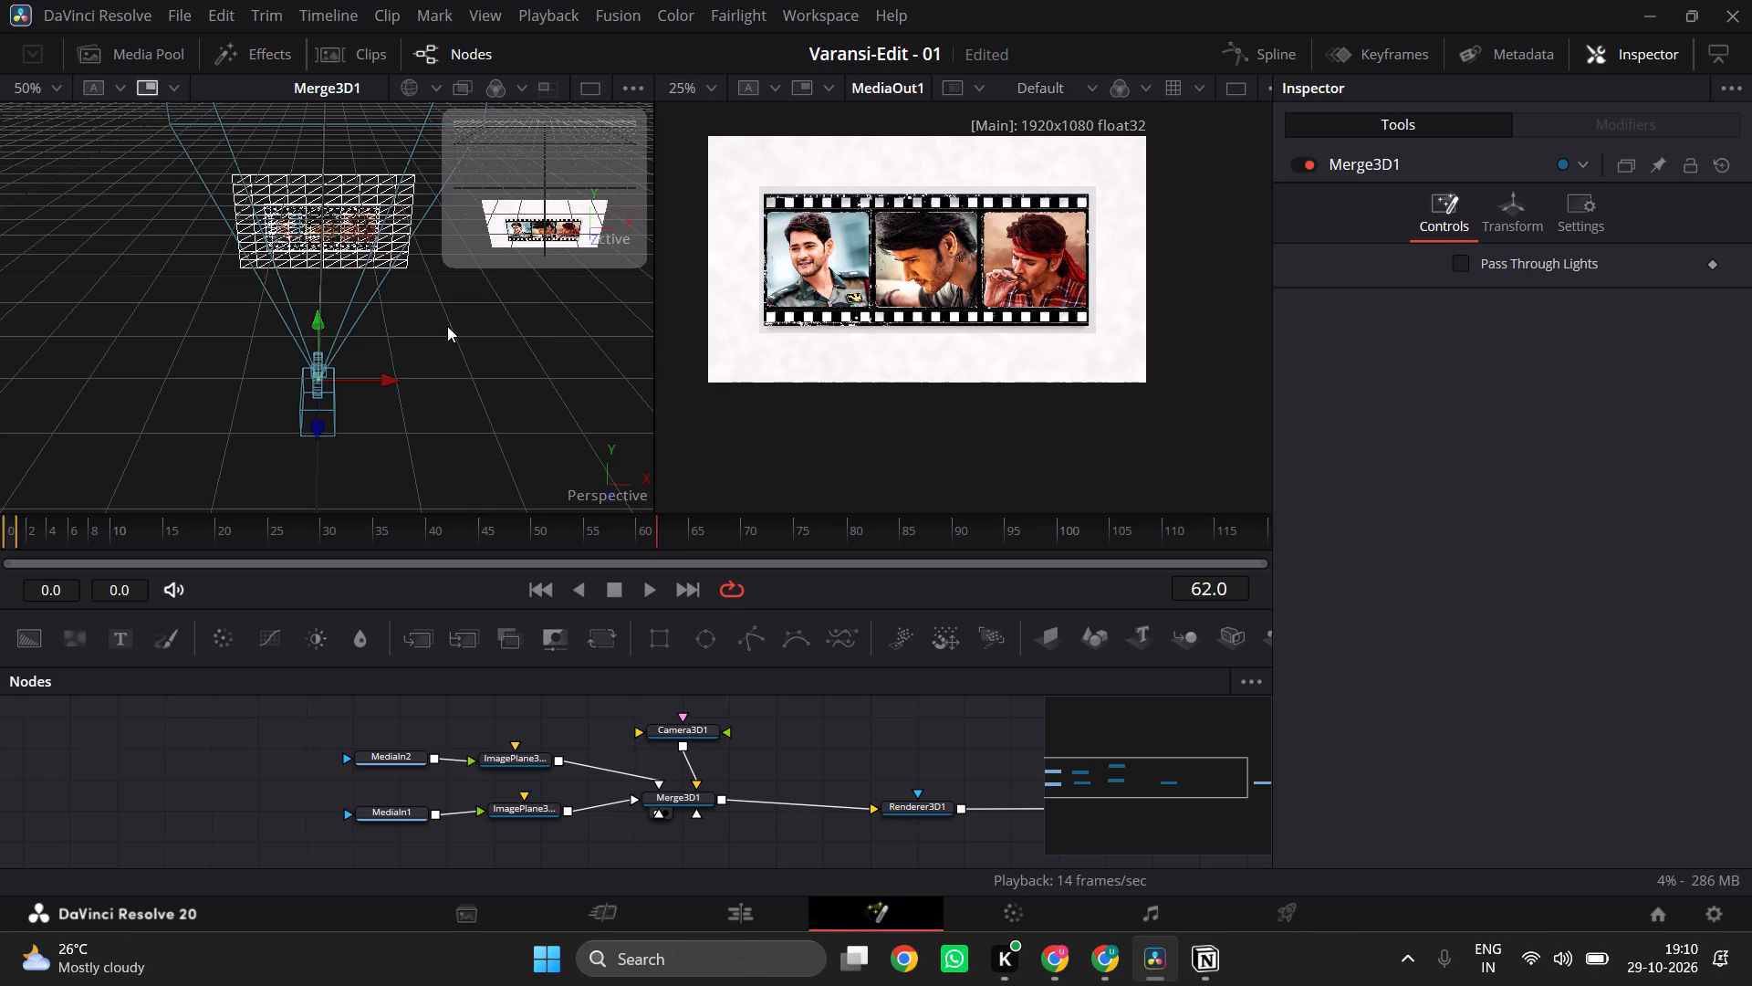
pyautogui.moveTo(447, 326); pyautogui.dragTo(554, 266)
pyautogui.moveTo(537, 222); pyautogui.dragTo(560, 160)
pyautogui.click(560, 160)
pyautogui.moveTo(560, 160); pyautogui.dragTo(481, 181)
pyautogui.moveTo(553, 157); pyautogui.dragTo(551, 336)
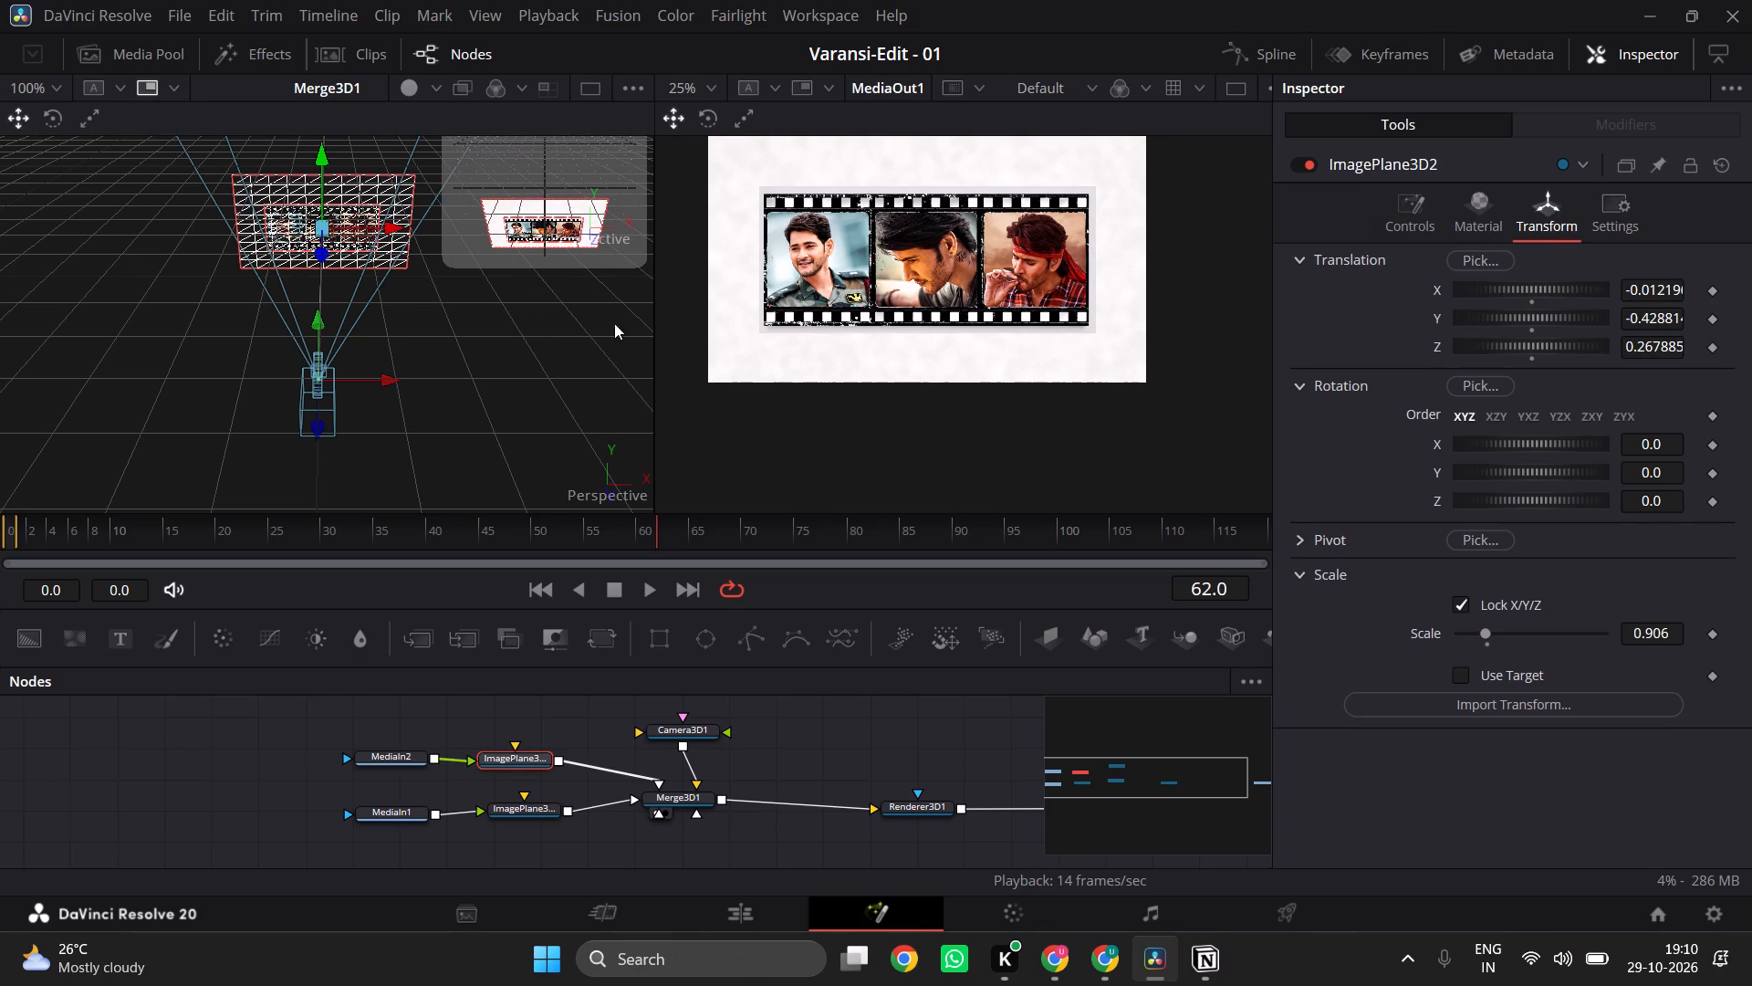
# Hide the Inspector to widen both viewers.
pyautogui.click(1609, 68)
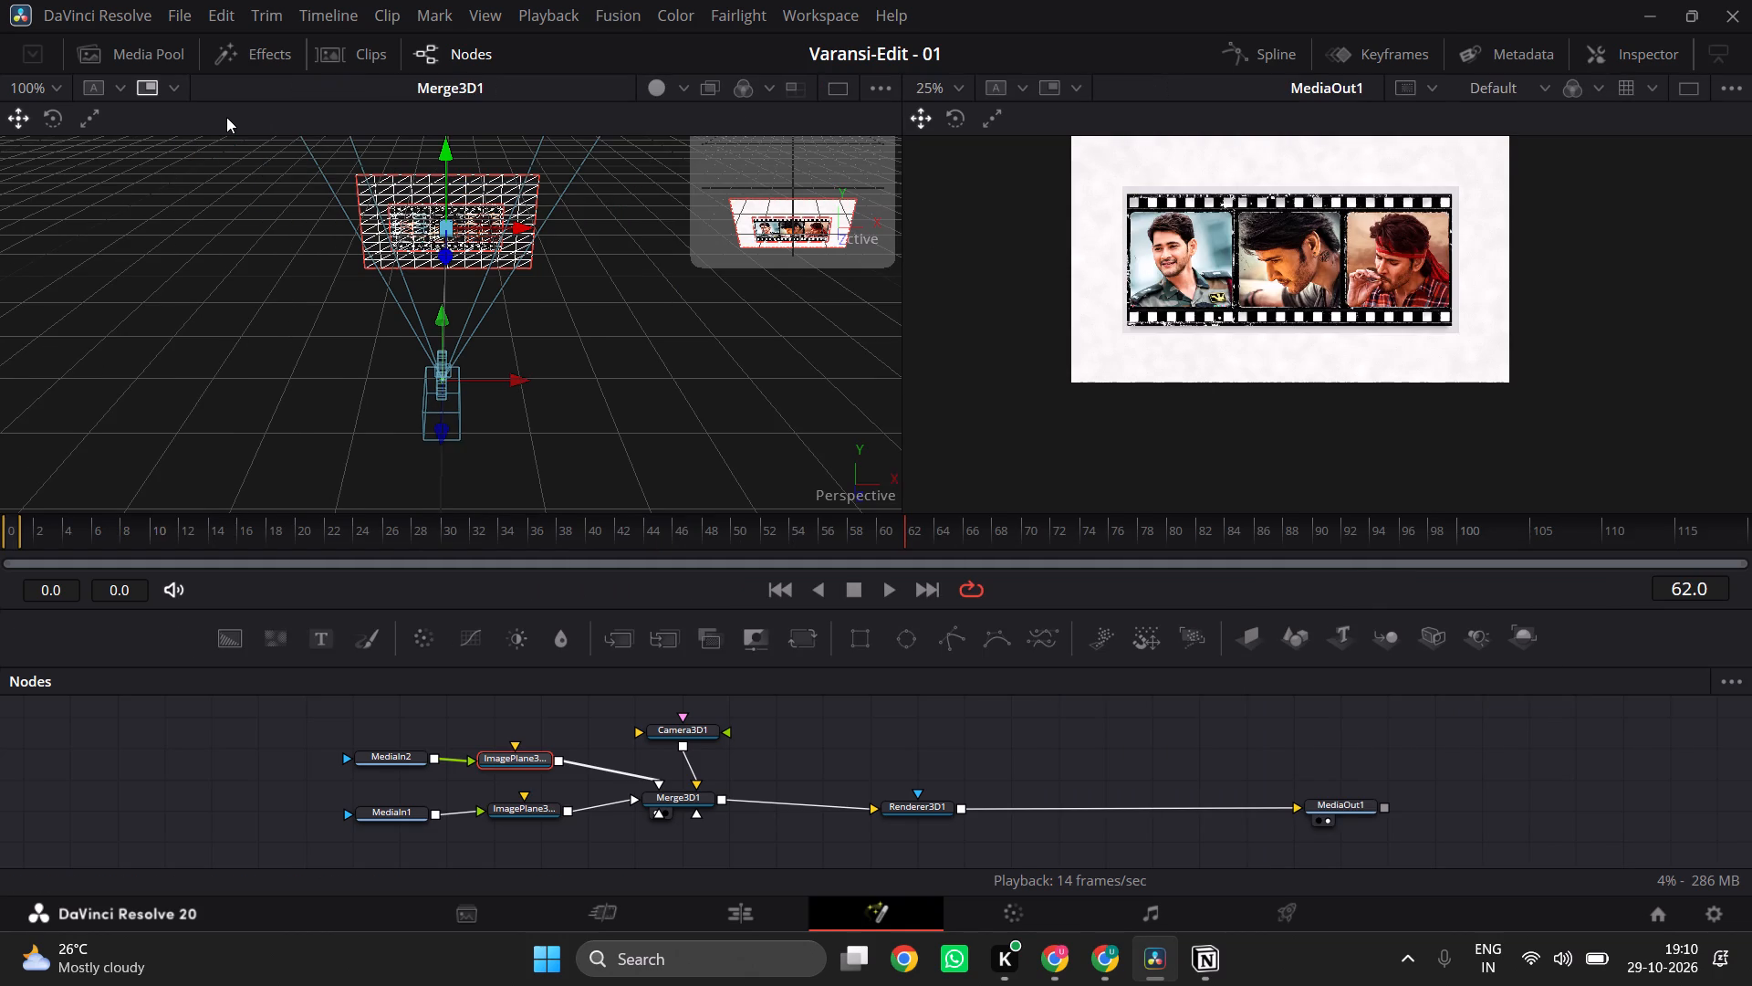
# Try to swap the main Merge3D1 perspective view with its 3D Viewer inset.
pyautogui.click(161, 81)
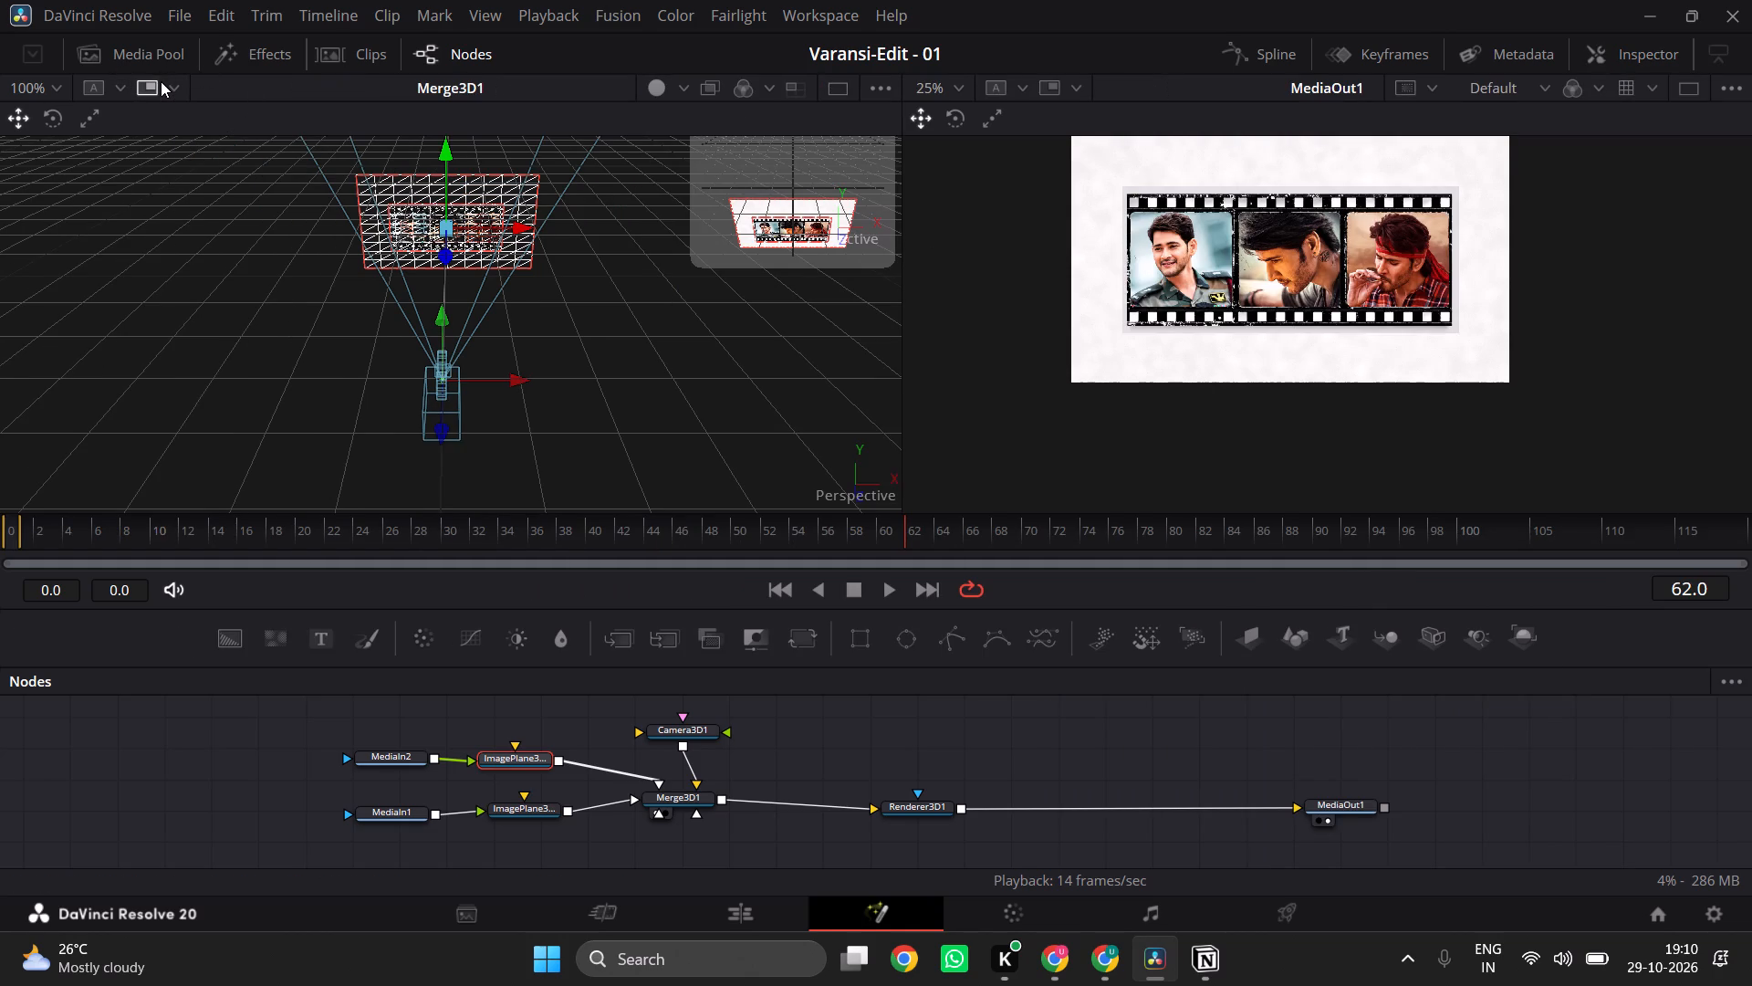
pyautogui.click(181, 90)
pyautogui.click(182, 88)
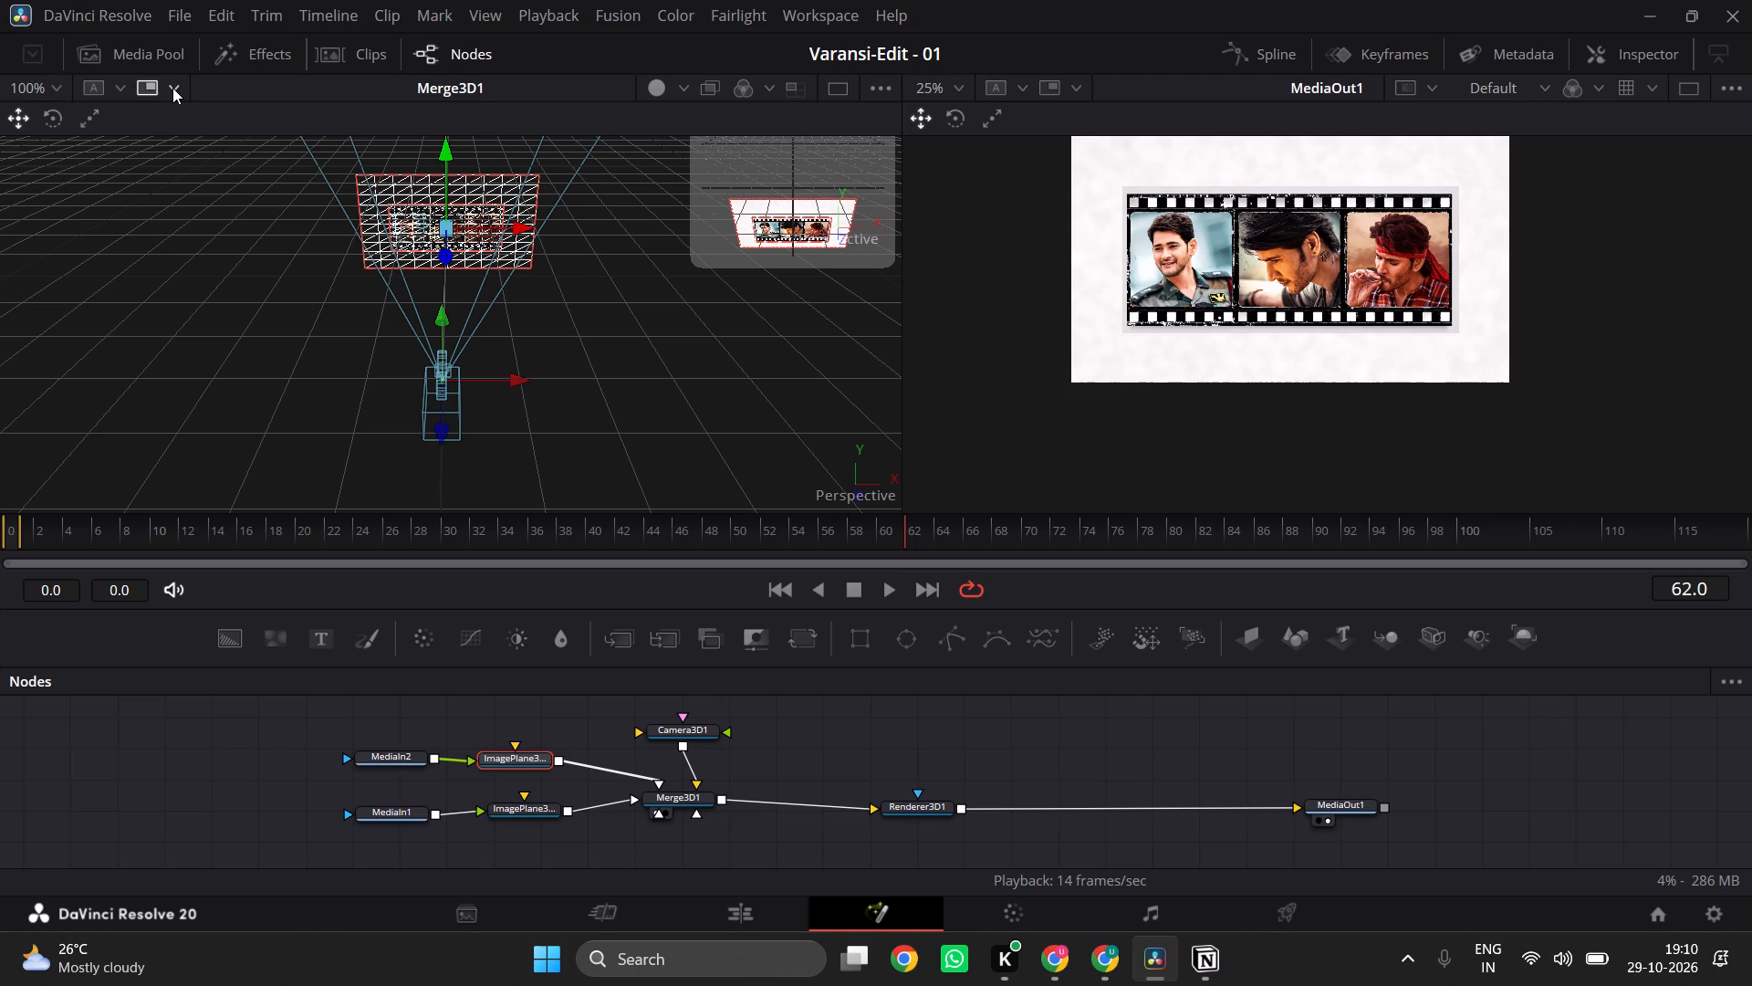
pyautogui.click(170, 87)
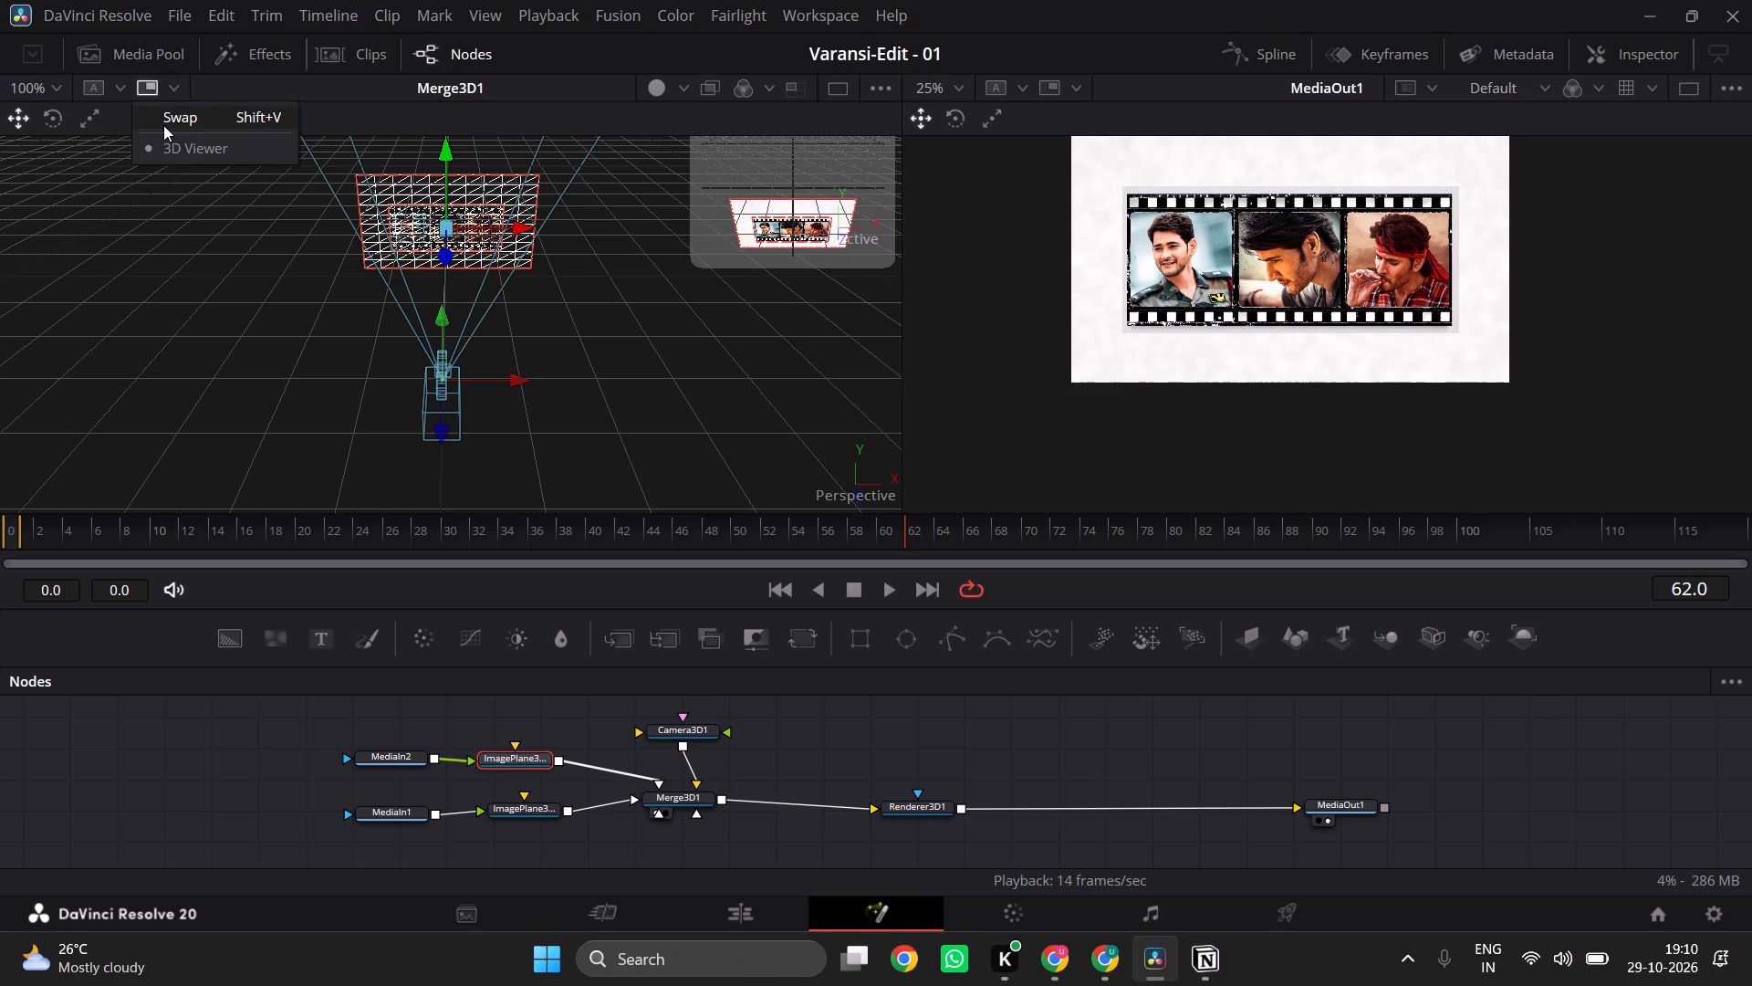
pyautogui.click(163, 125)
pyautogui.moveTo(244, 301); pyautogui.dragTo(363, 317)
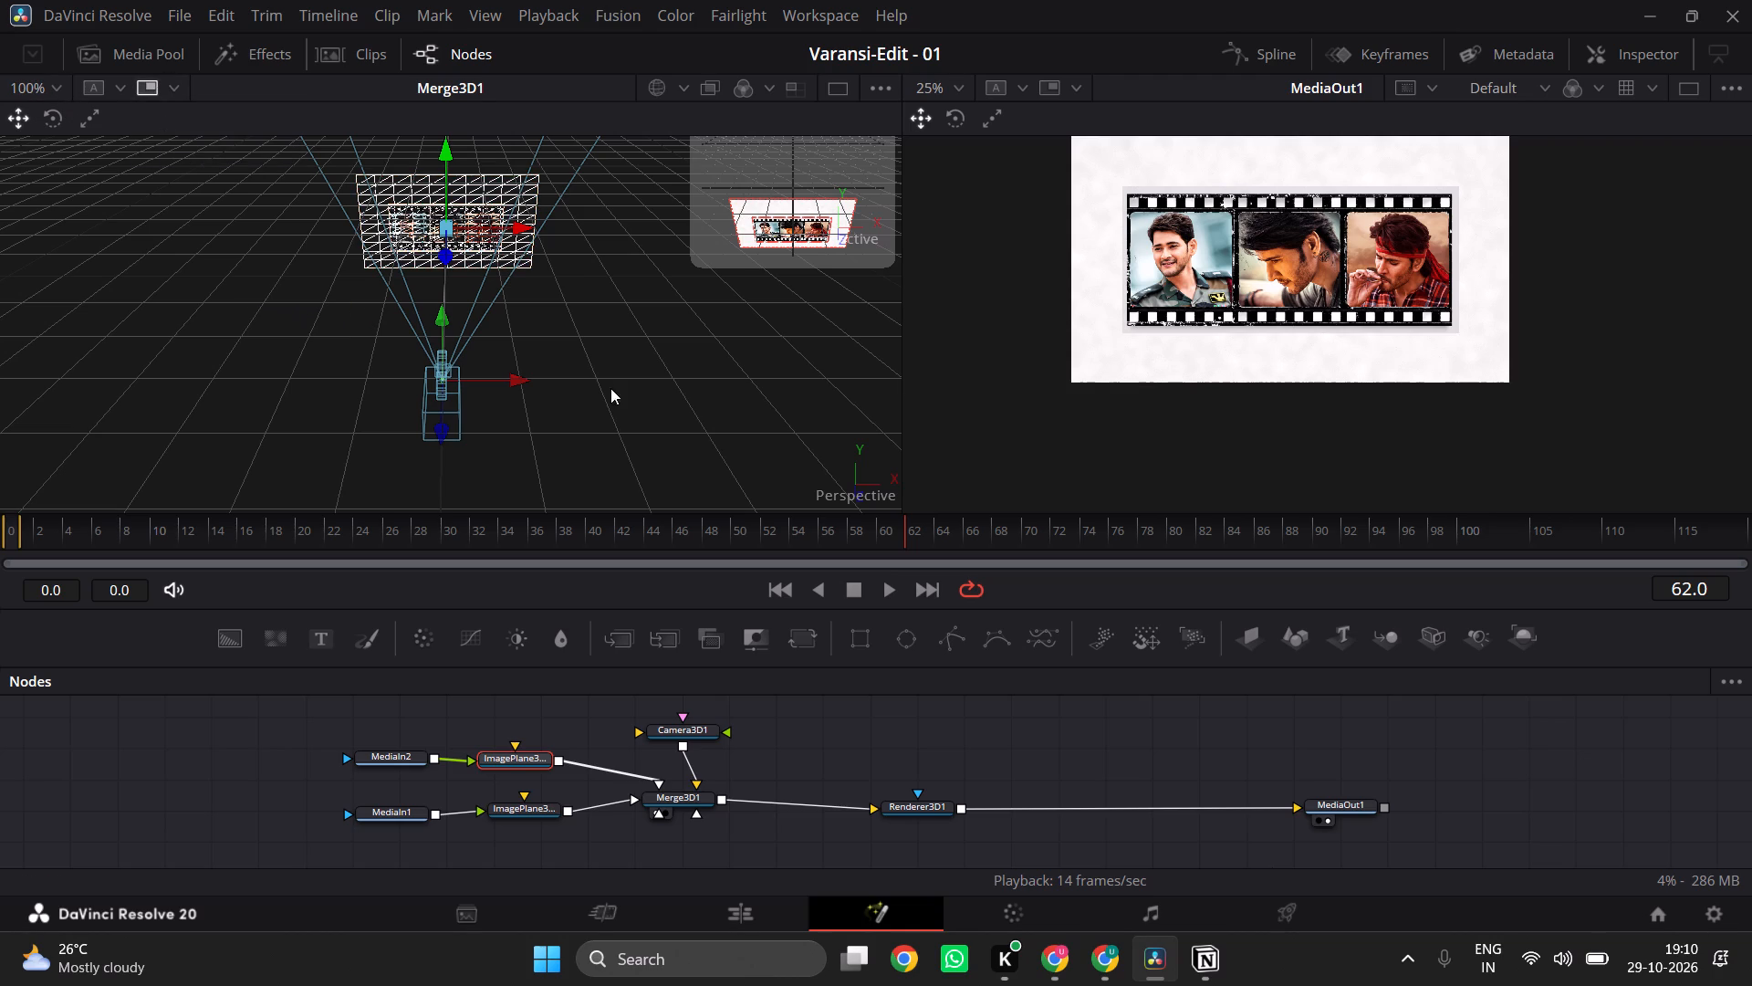
# Orbit the Merge3D1 perspective view until the camera sits in front of the image planes, and capture a screenshot of that viewer.
pyautogui.hscroll(-1, 579, 403)
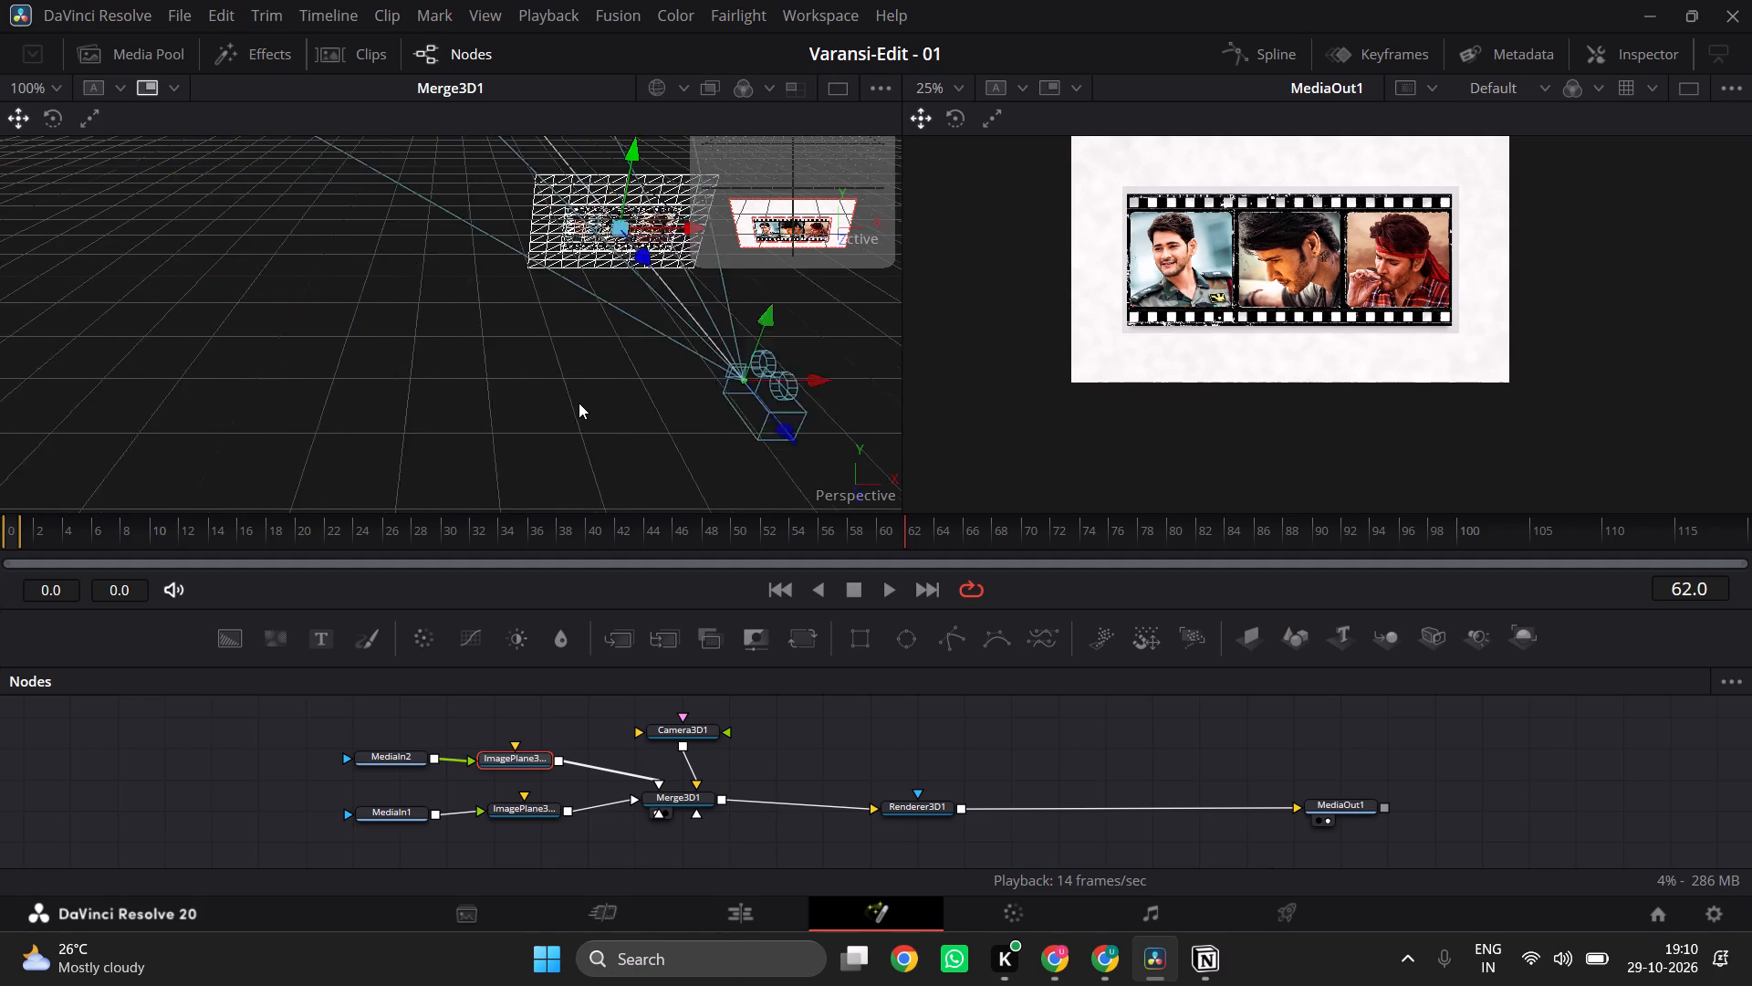
pyautogui.hscroll(-2, 579, 403)
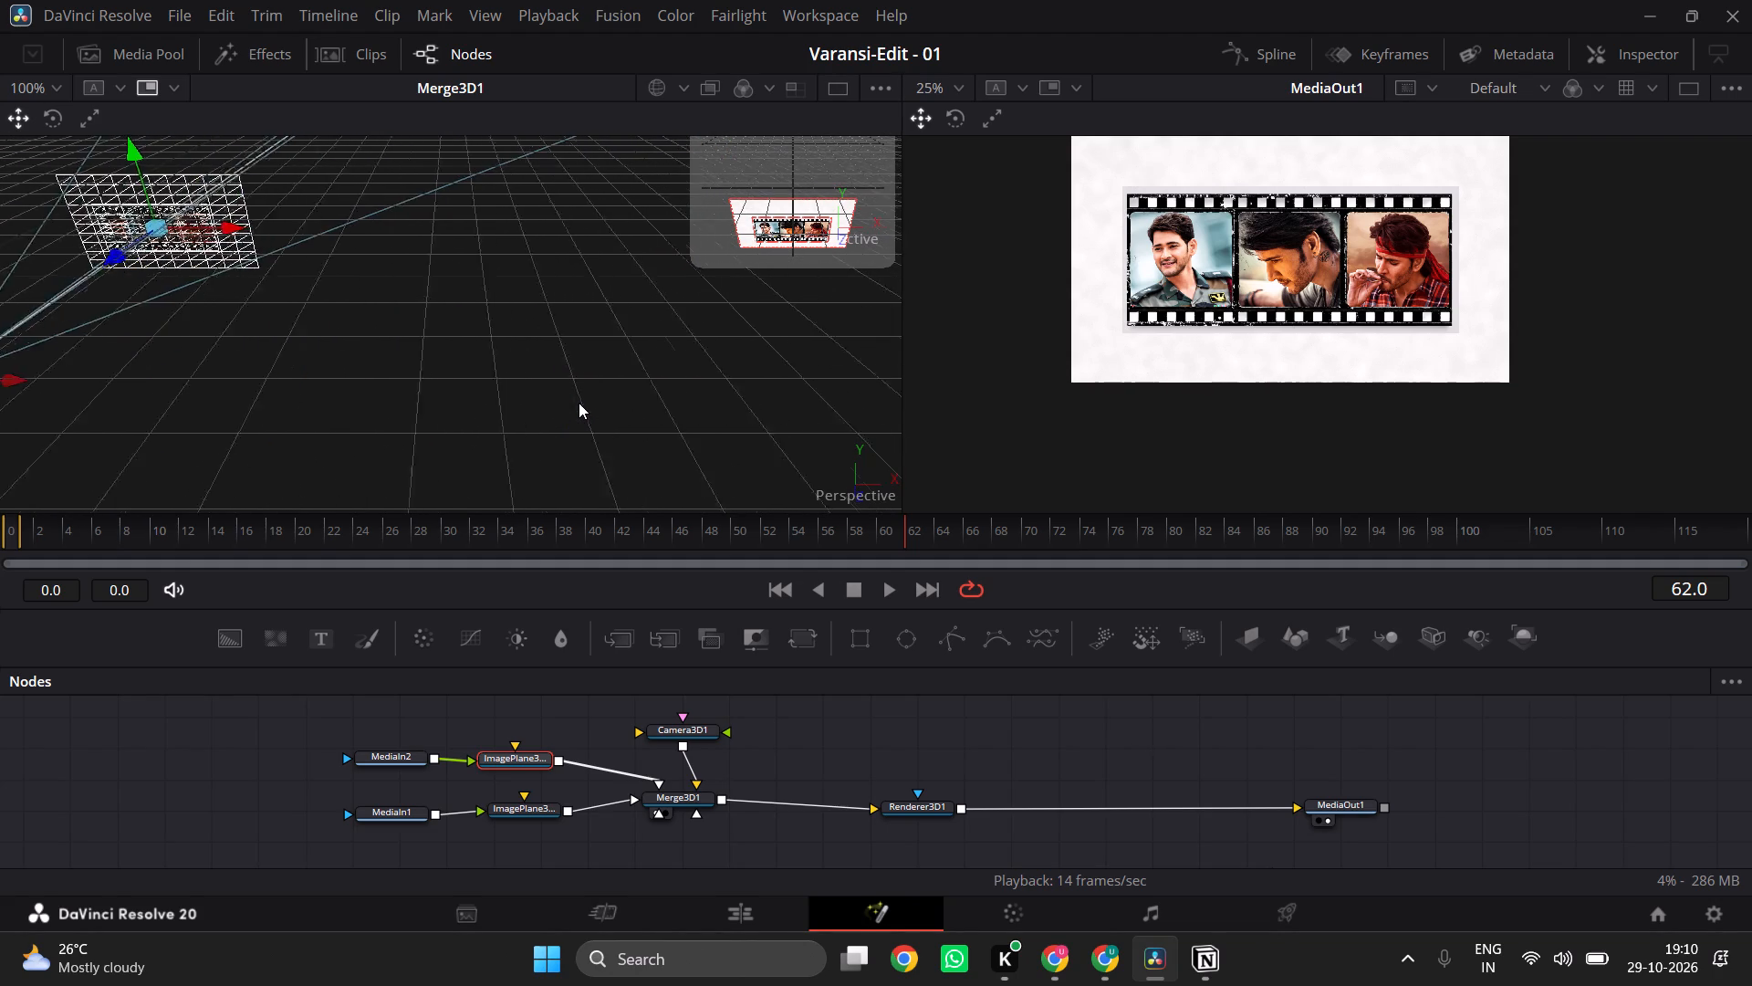
pyautogui.hscroll(-1, 579, 403)
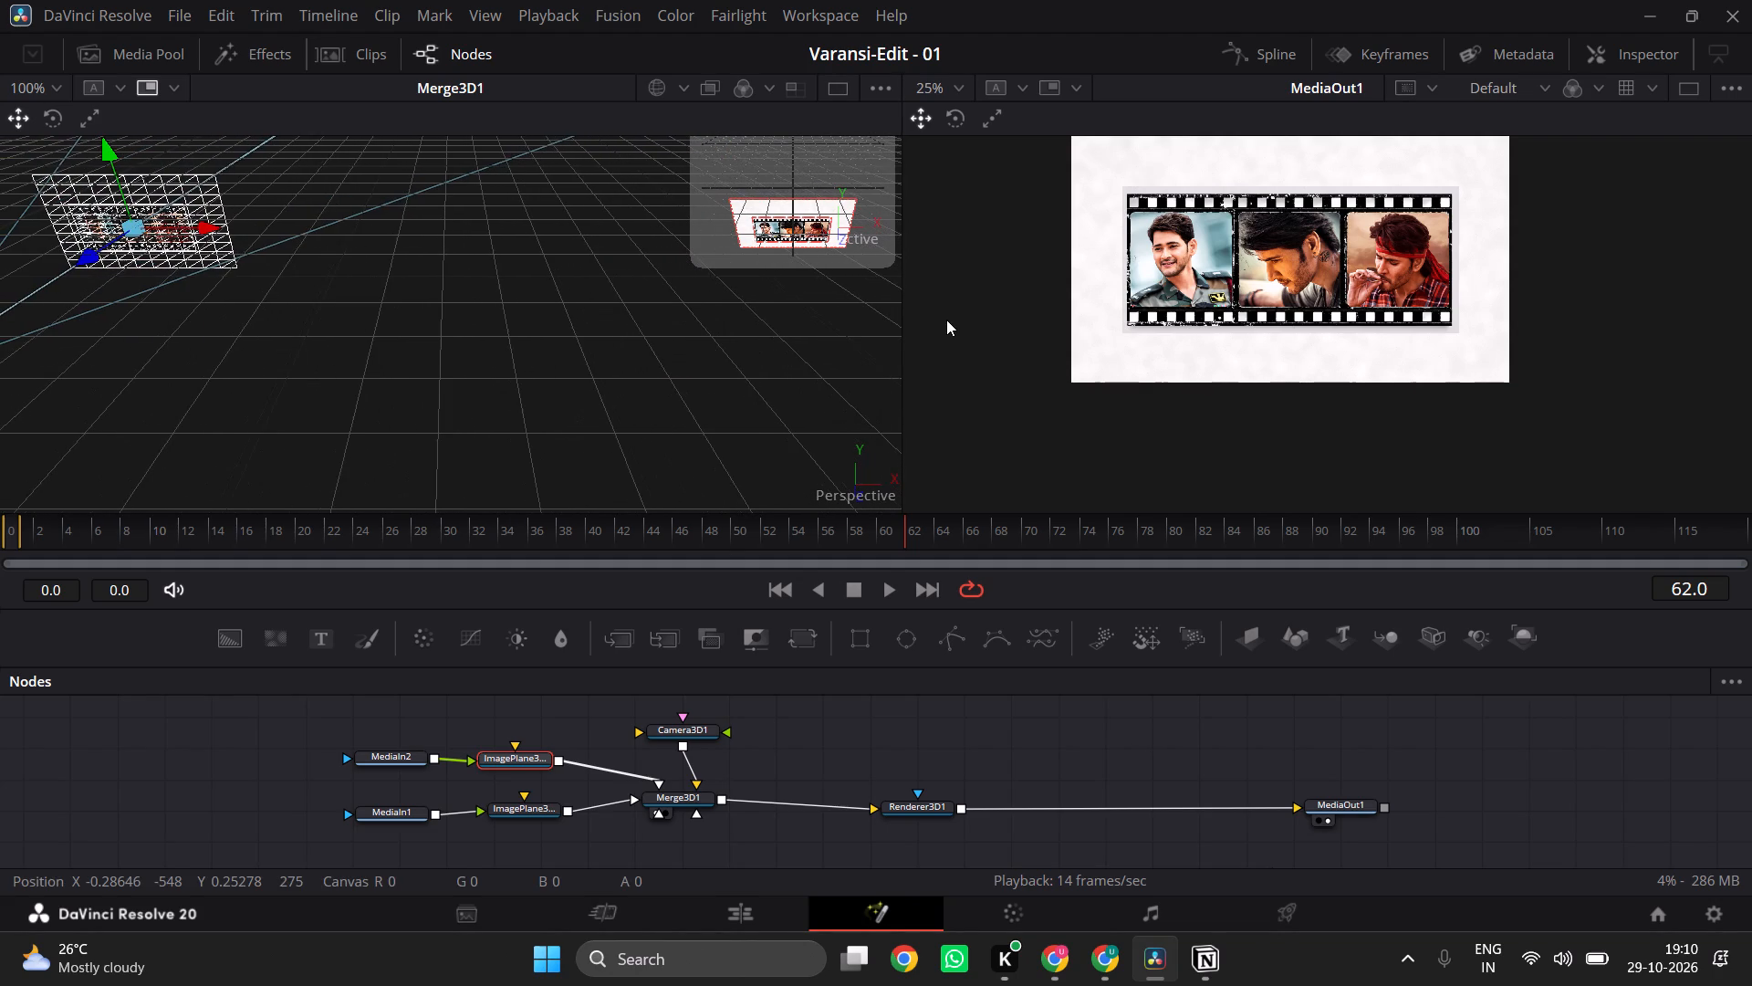
pyautogui.hscroll(1, 644, 189)
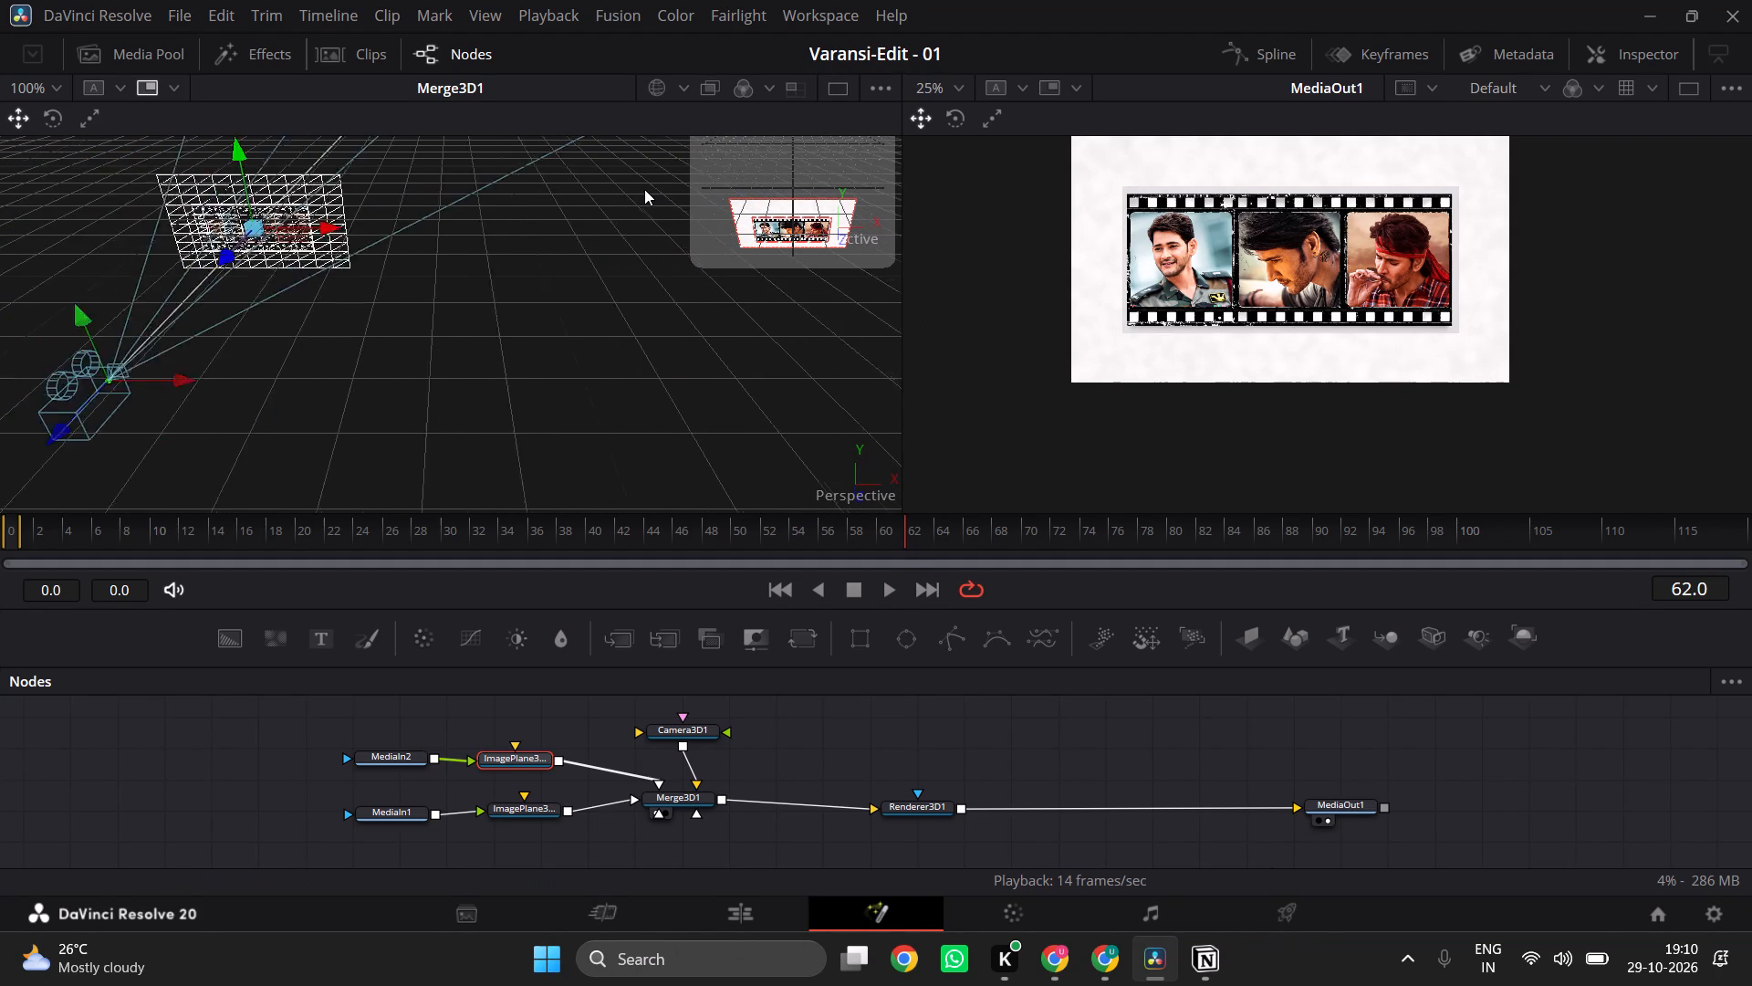
pyautogui.hscroll(1, 644, 189)
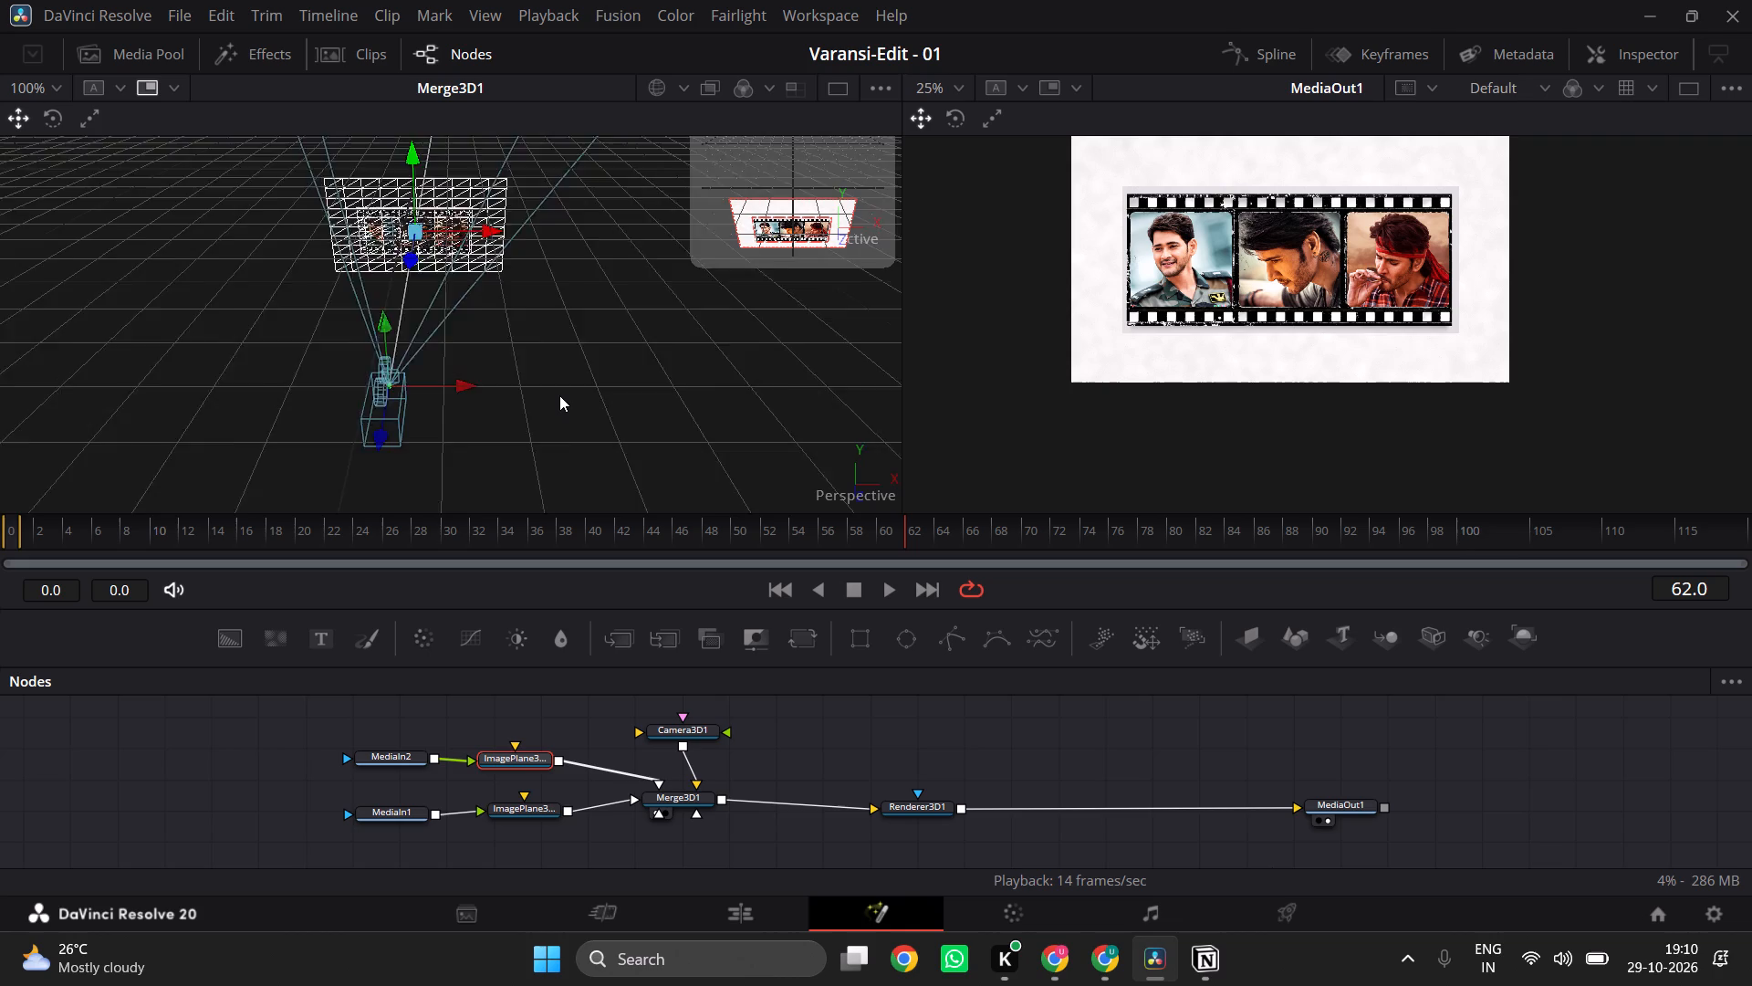
pyautogui.press('Print')
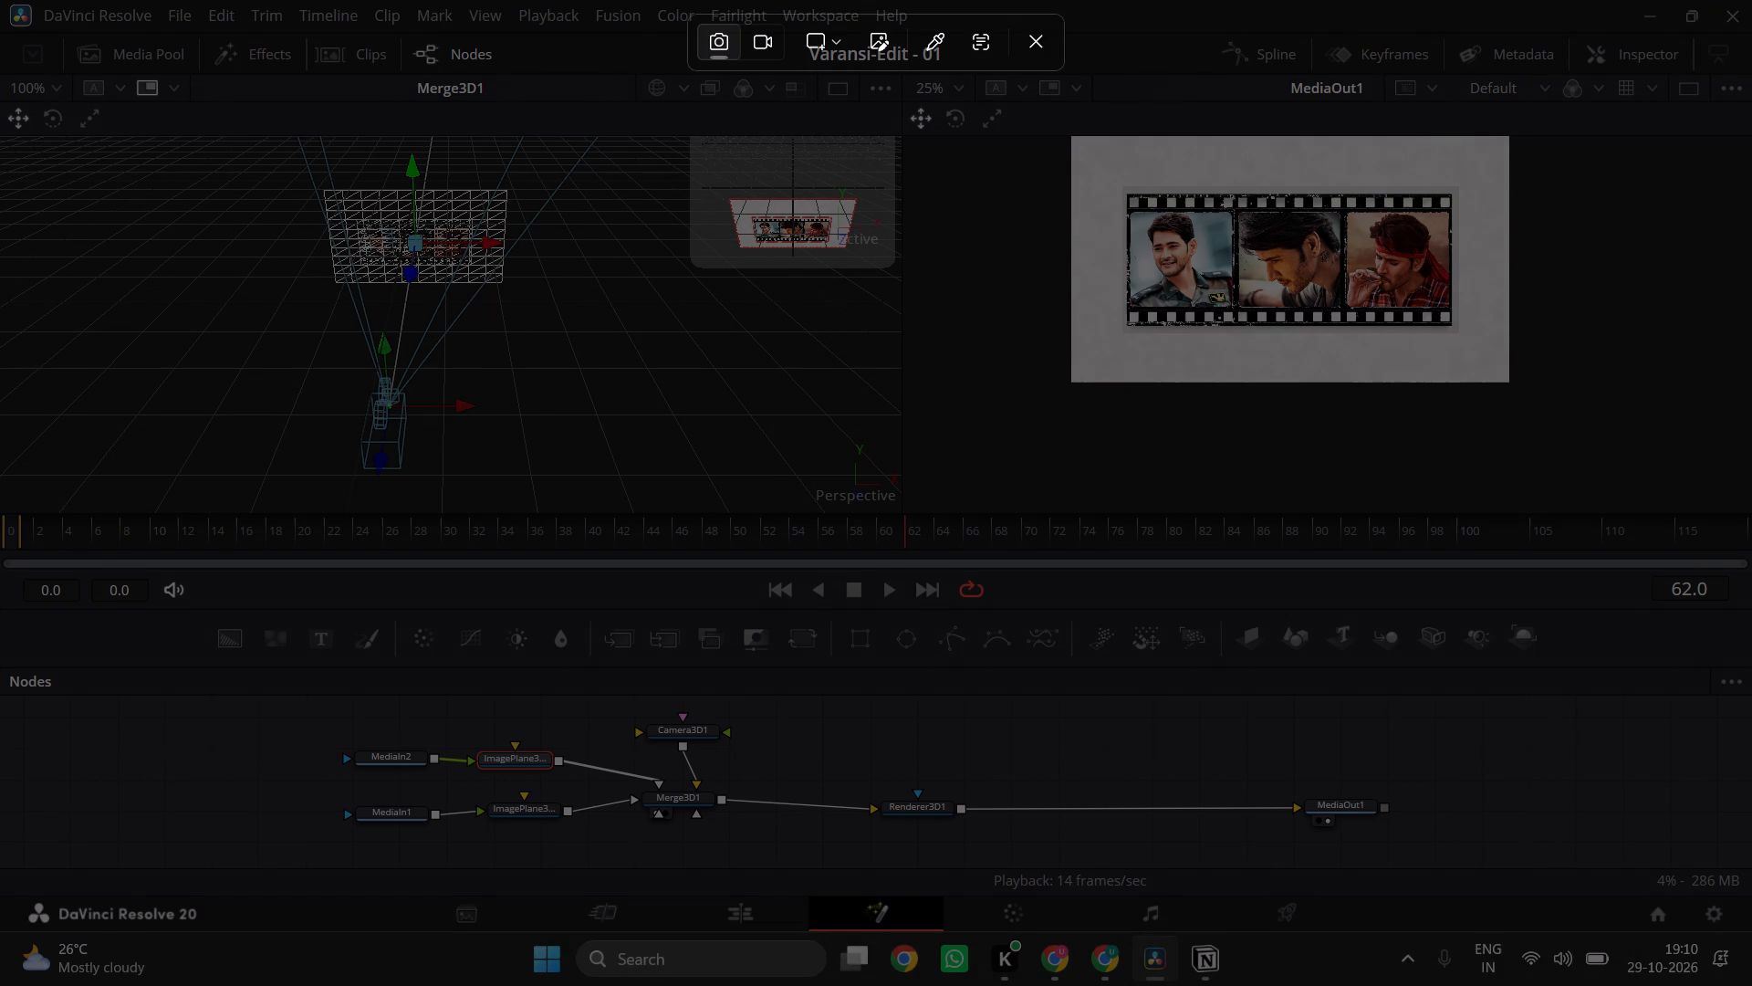
pyautogui.moveTo(0, 75); pyautogui.dragTo(909, 547)
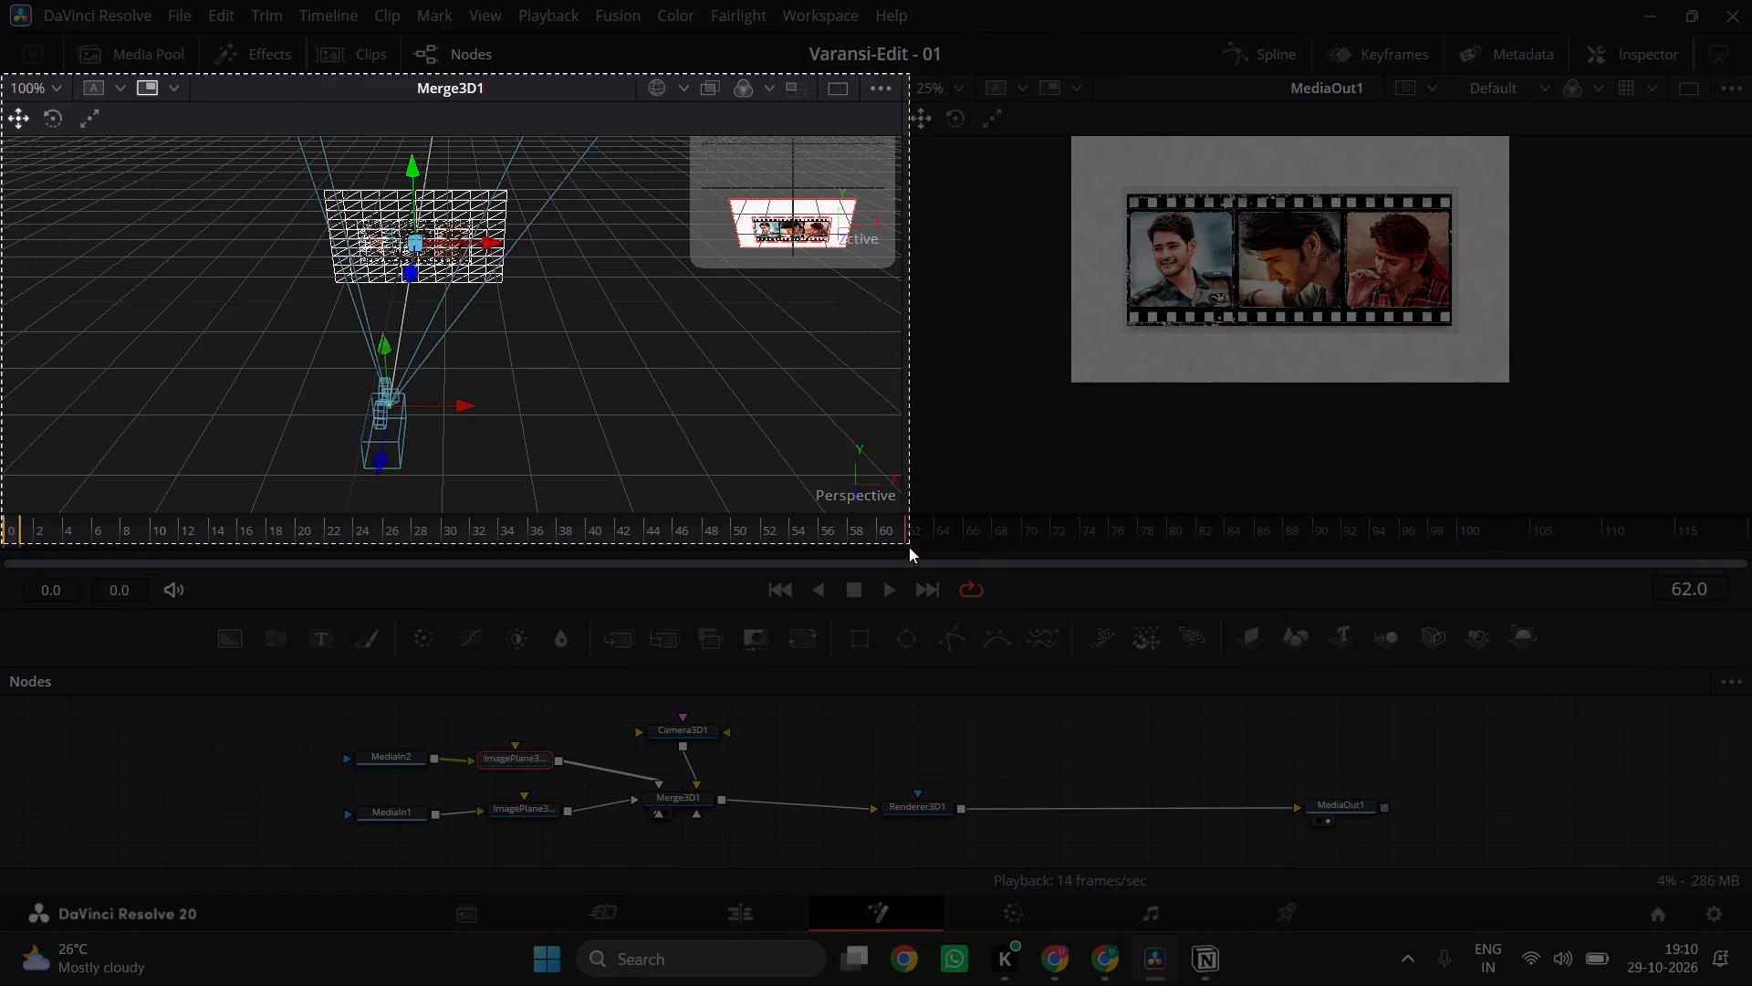
pyautogui.moveTo(909, 547); pyautogui.dragTo(906, 516)
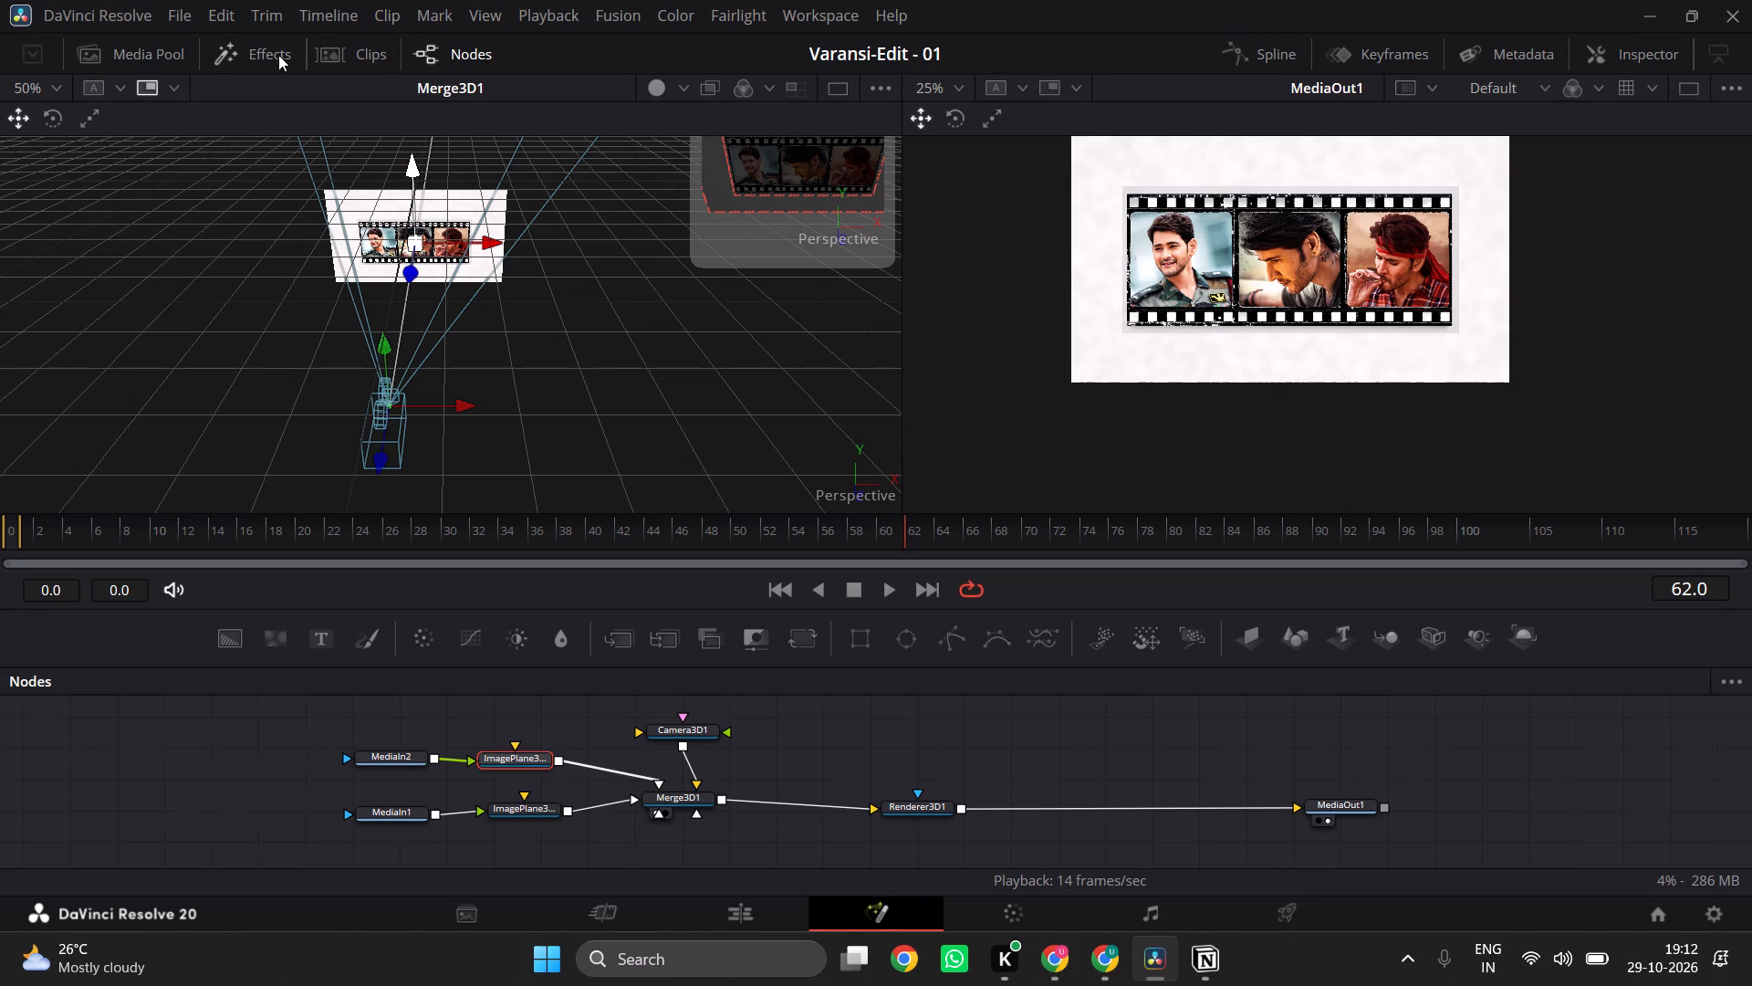
pyautogui.click(473, 46)
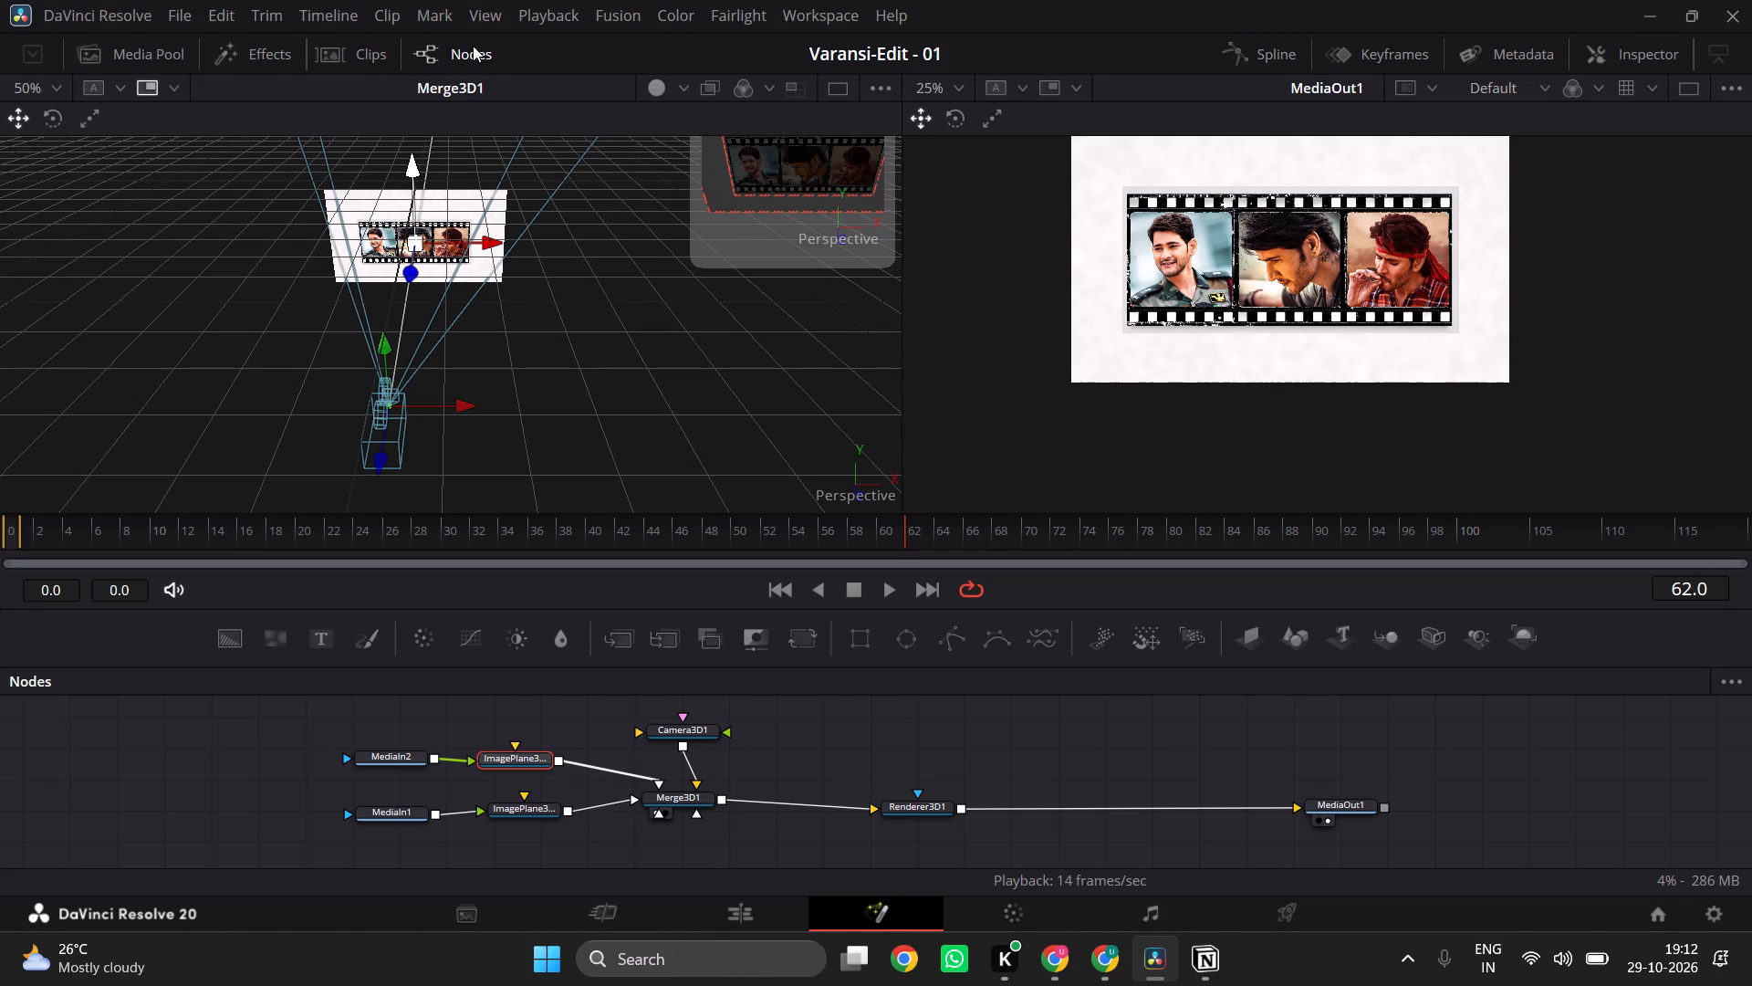
pyautogui.click(473, 46)
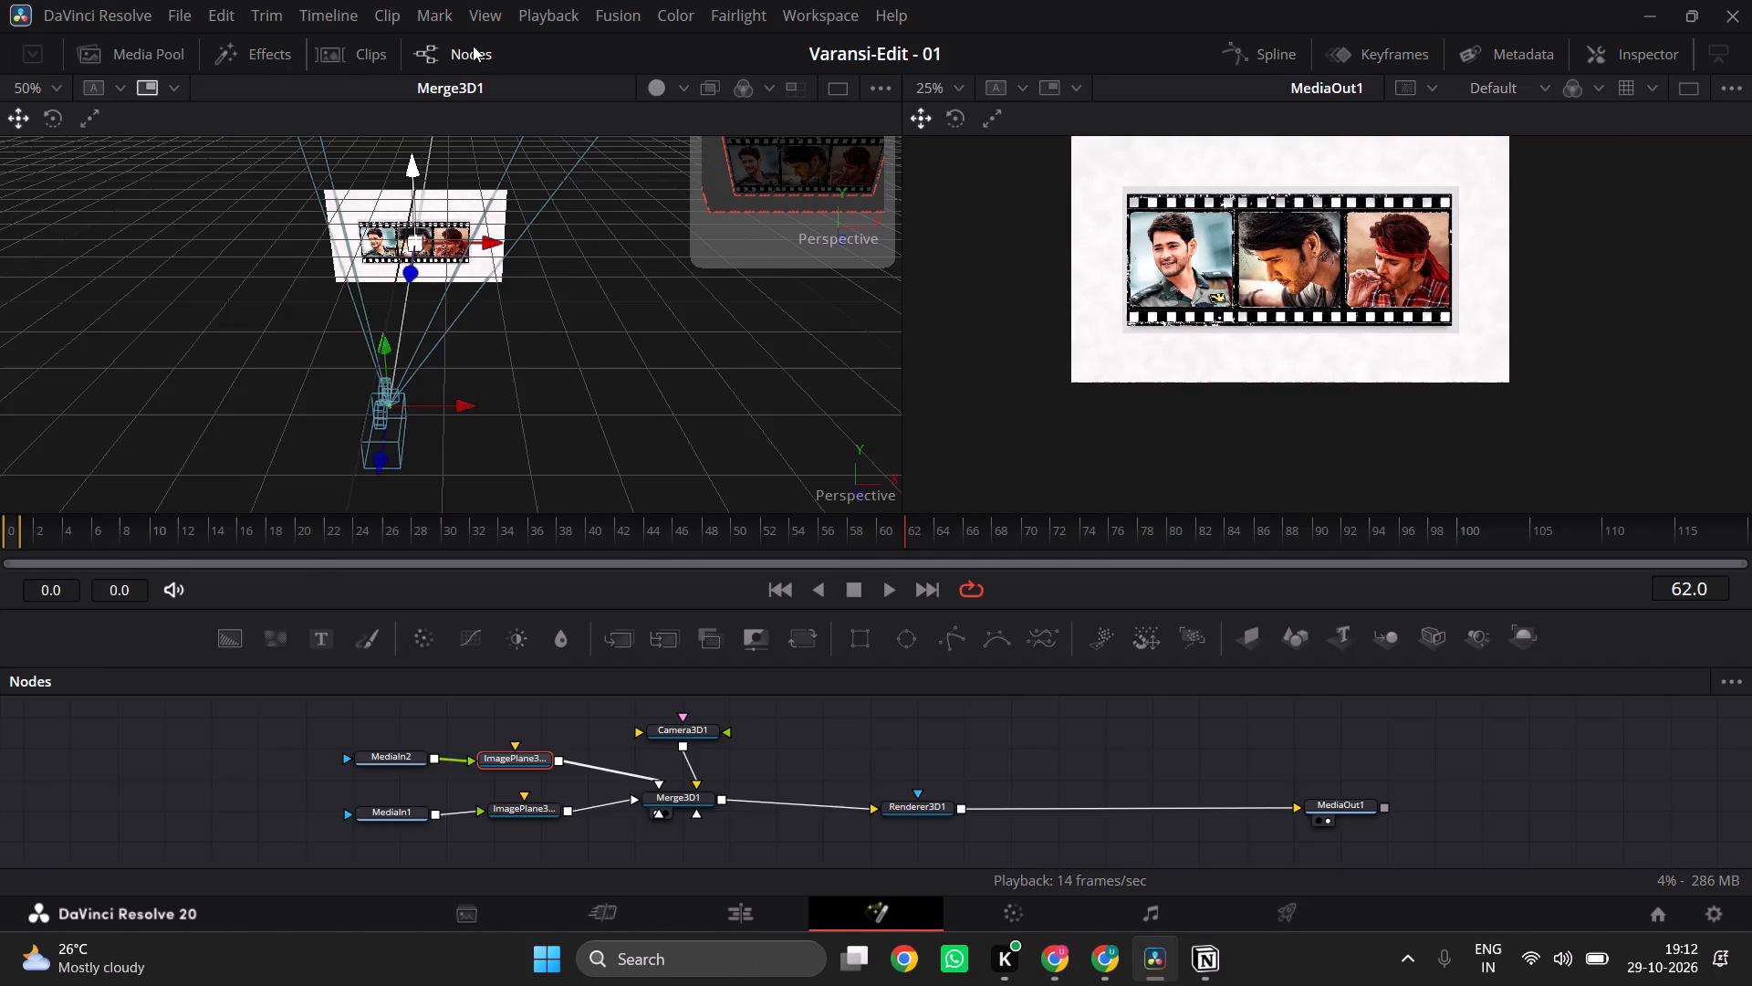
pyautogui.click(473, 46)
# Select Camera3D1 in the perspective view and move it along its Z axis to slightly farther from the image planes.
pyautogui.moveTo(391, 603); pyautogui.dragTo(298, 583)
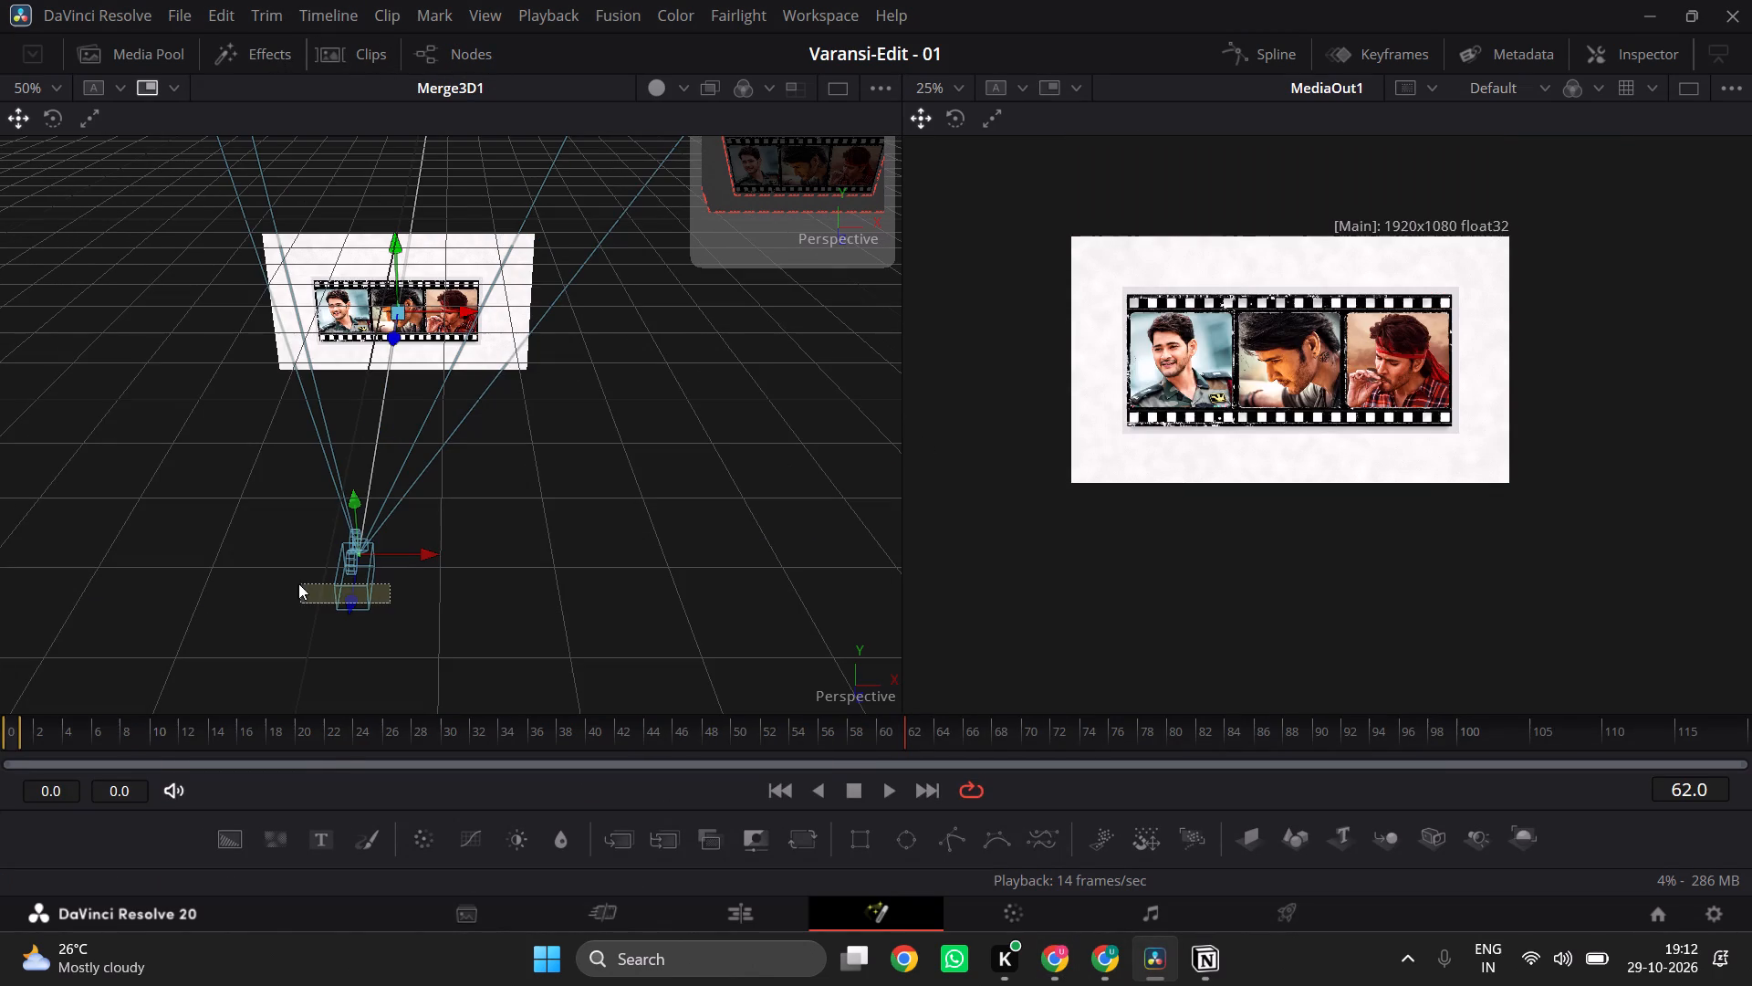
pyautogui.moveTo(298, 583); pyautogui.dragTo(274, 577)
pyautogui.moveTo(349, 582); pyautogui.dragTo(317, 562)
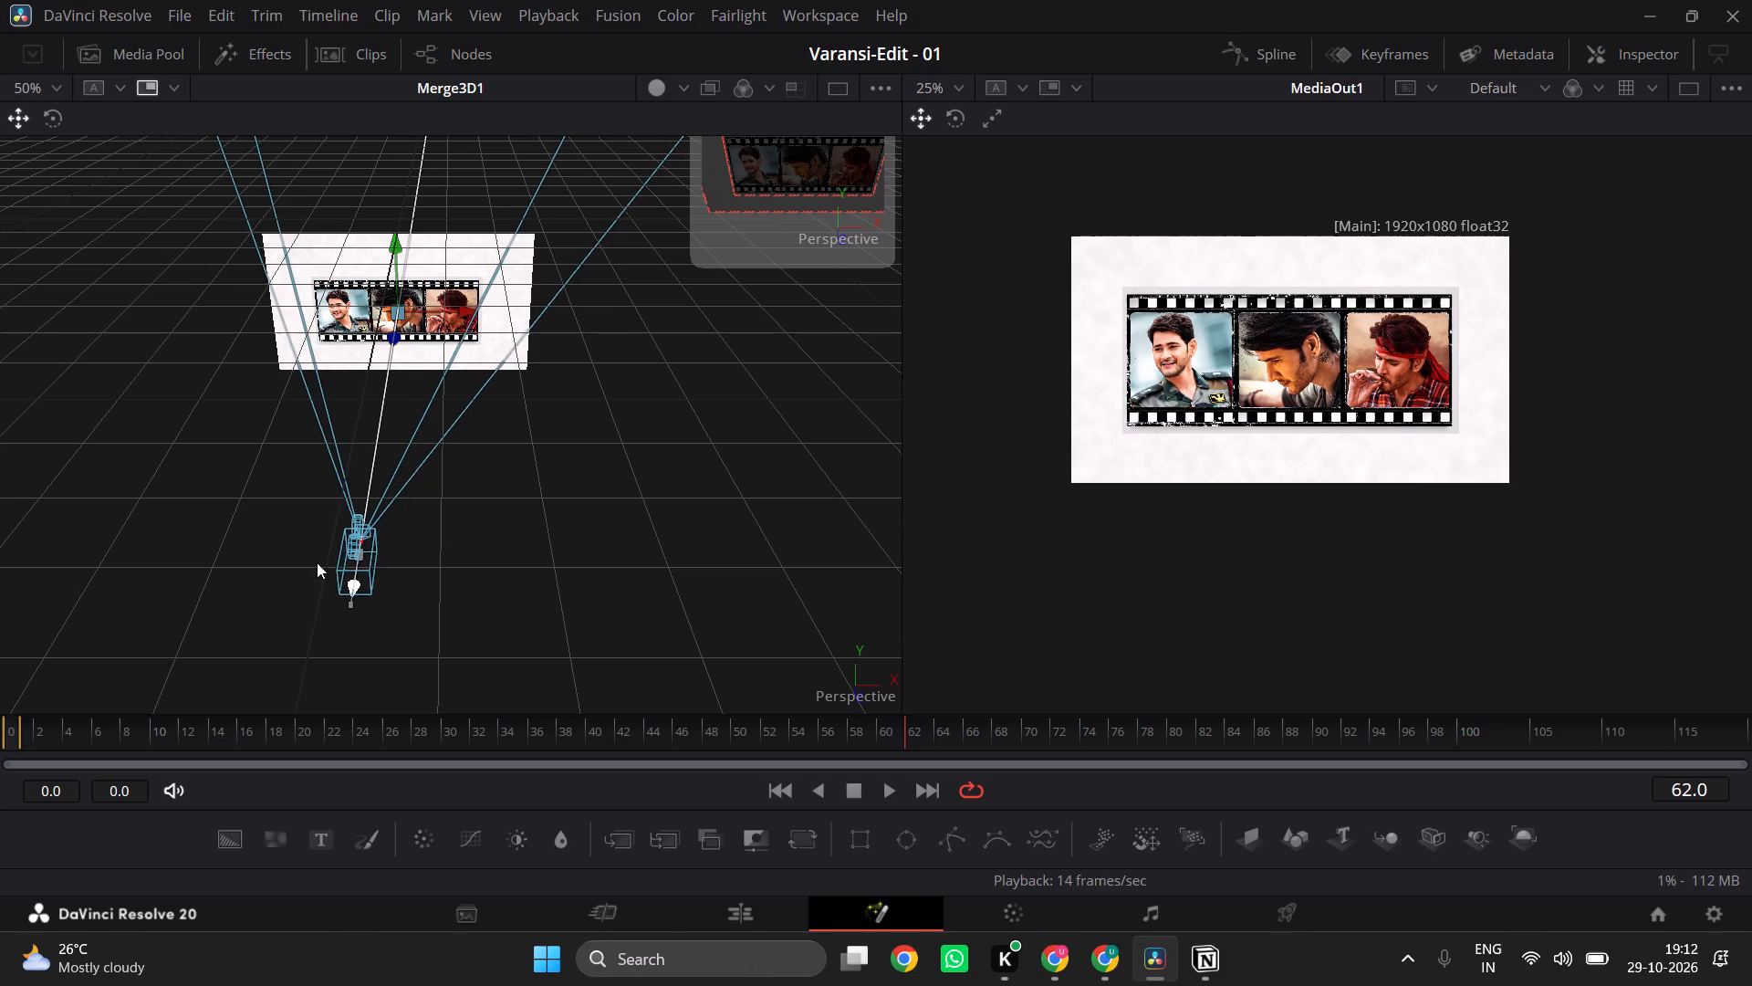
pyautogui.moveTo(317, 562); pyautogui.dragTo(353, 586)
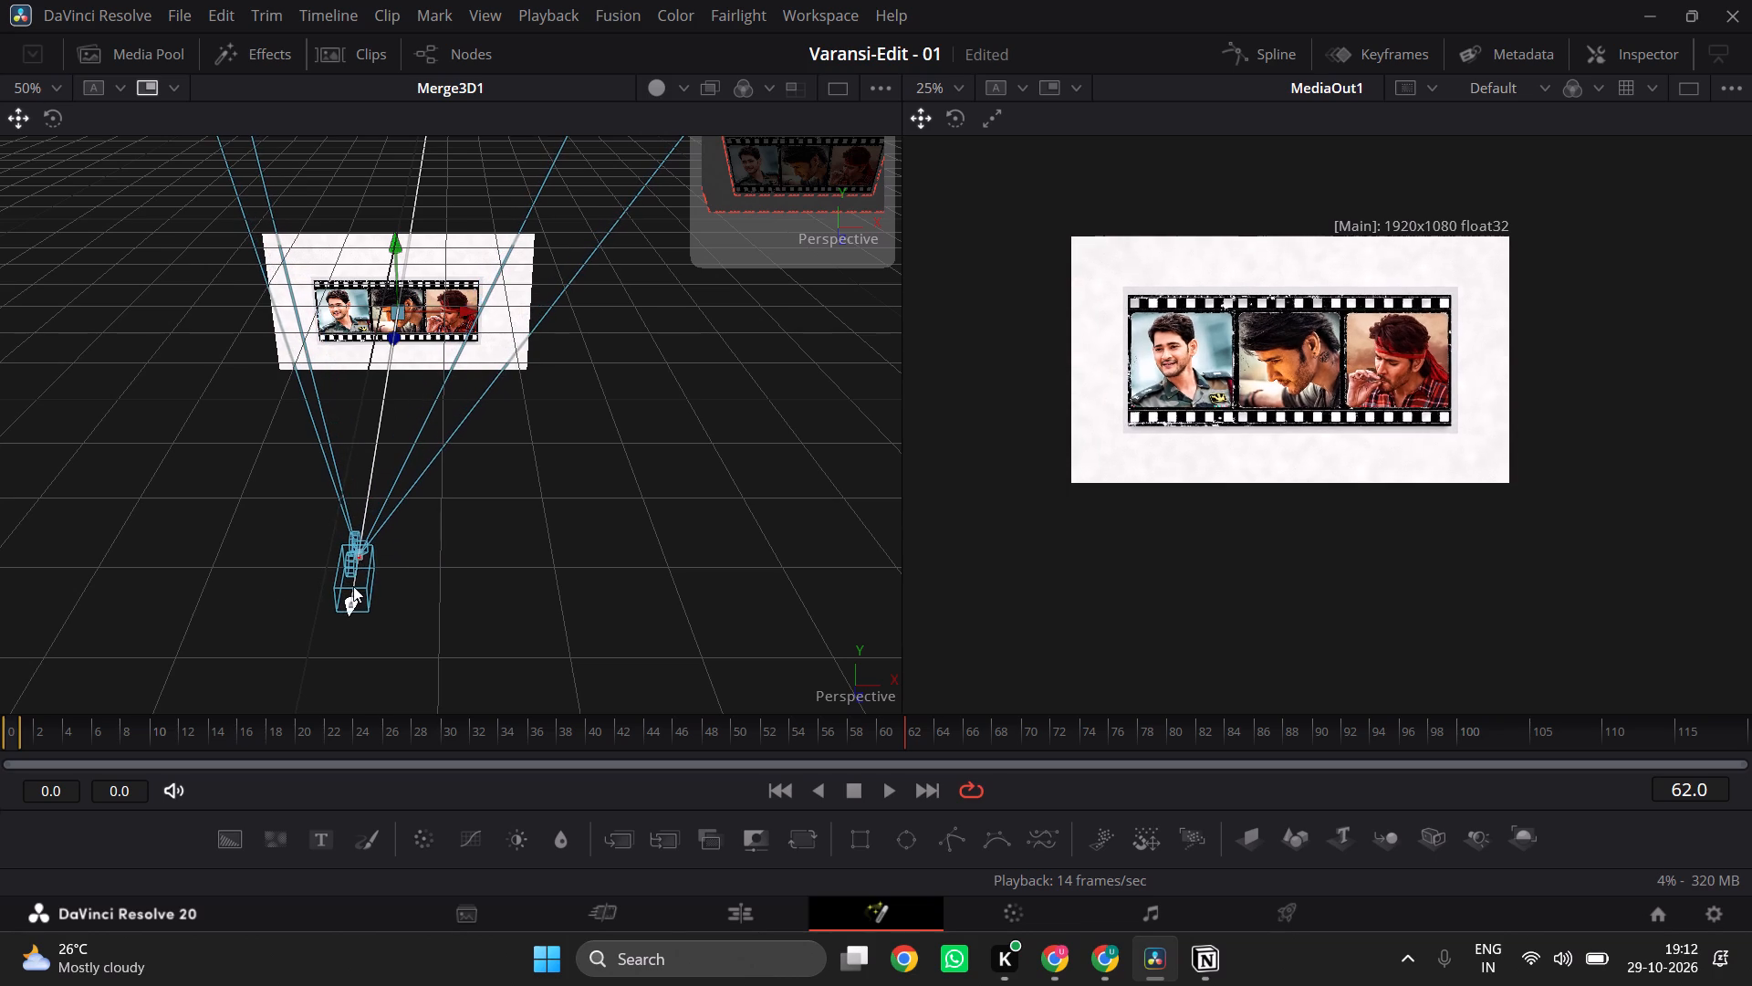
pyautogui.moveTo(353, 586); pyautogui.dragTo(363, 584)
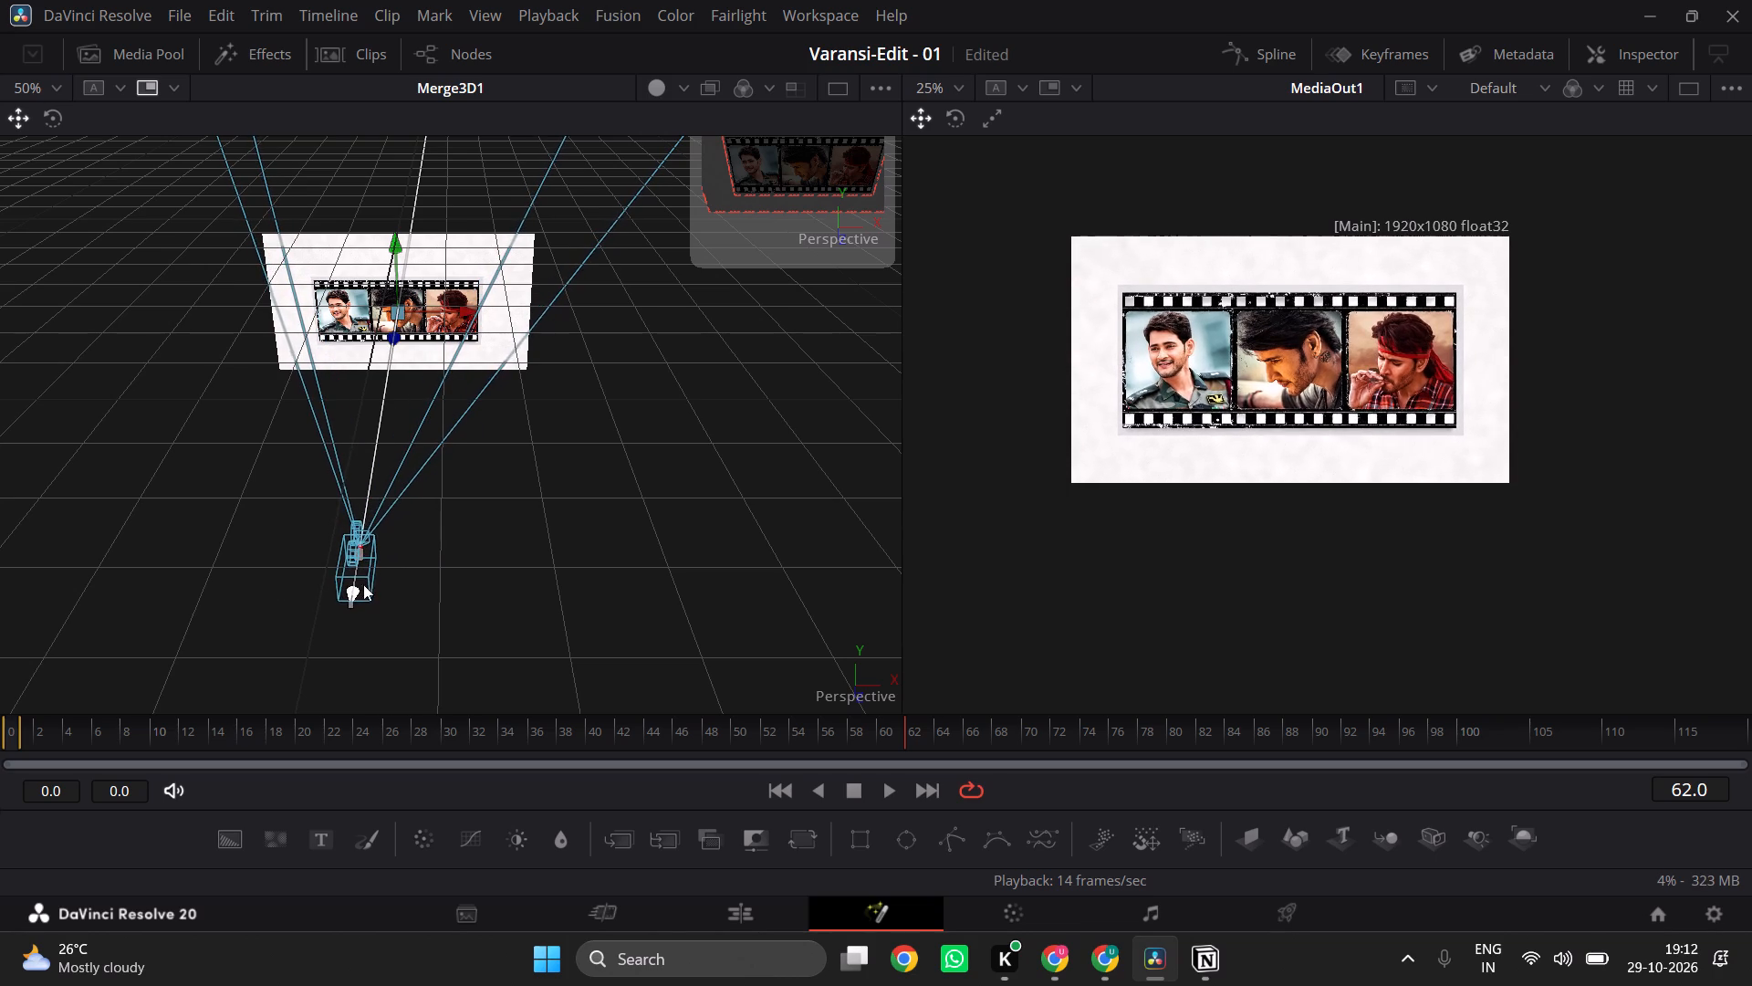
pyautogui.moveTo(363, 584); pyautogui.dragTo(363, 596)
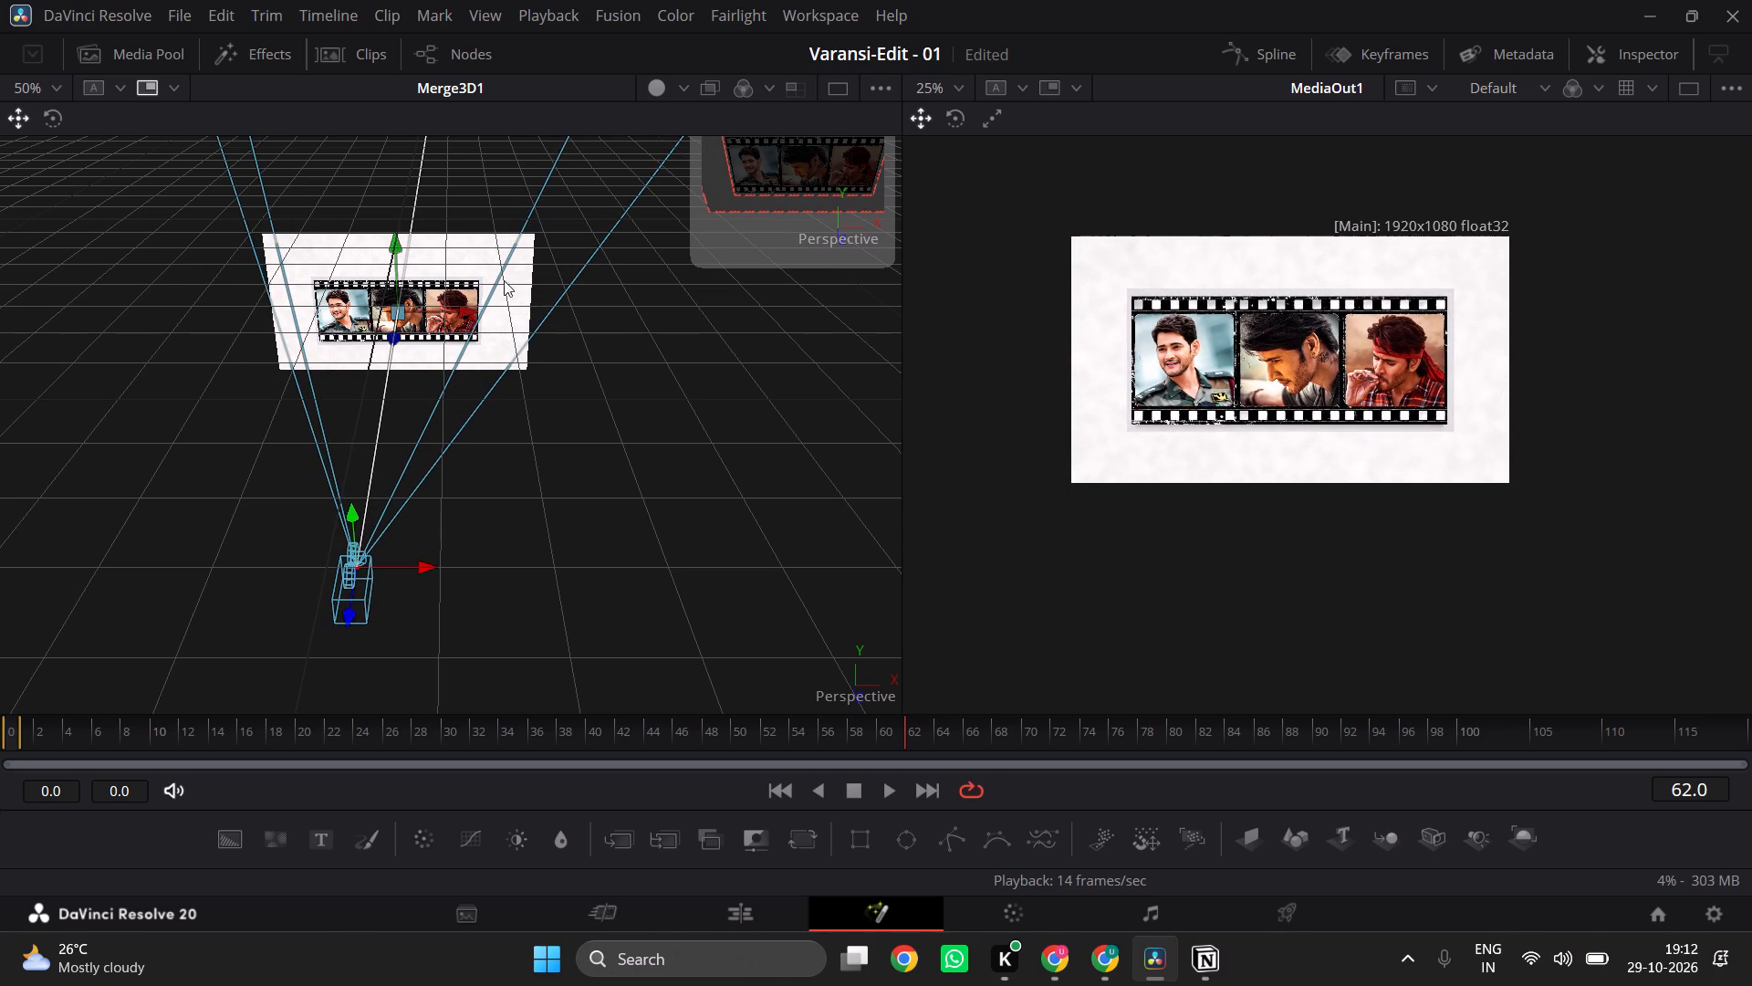
# Slide the film-strip image plane along its Z axis toward the camera and back to just in front of the white background.
pyautogui.moveTo(399, 313); pyautogui.dragTo(396, 344)
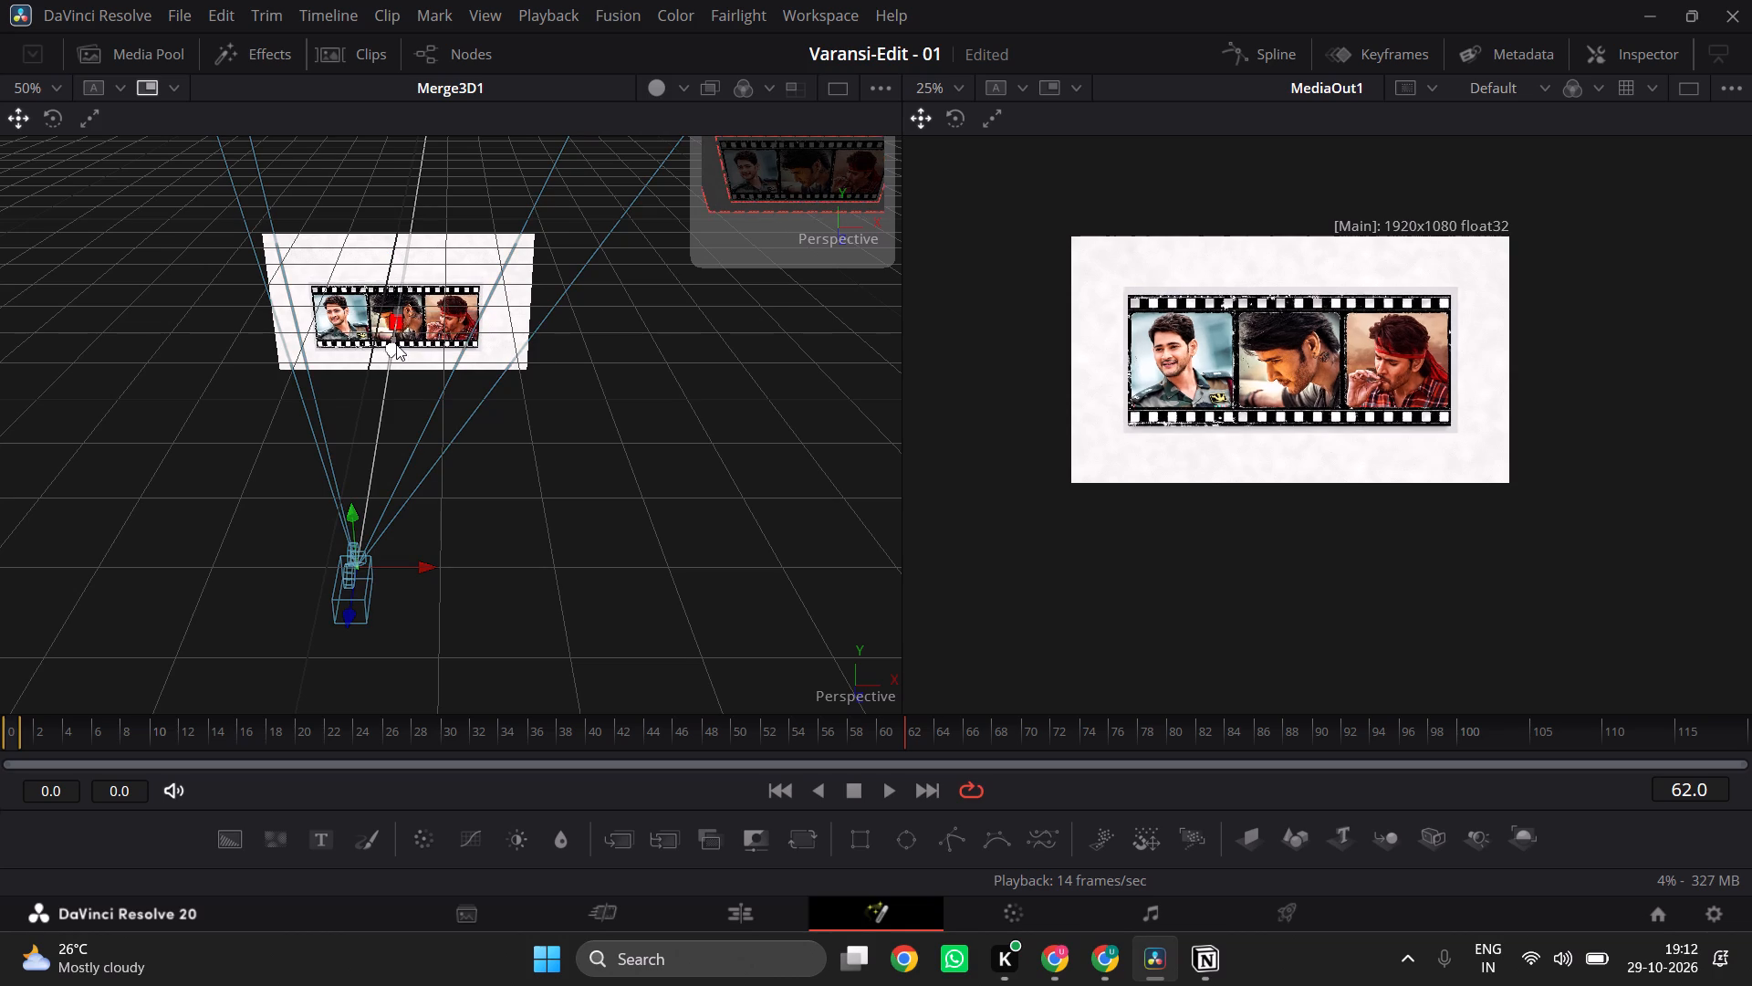
pyautogui.moveTo(396, 344); pyautogui.dragTo(396, 360)
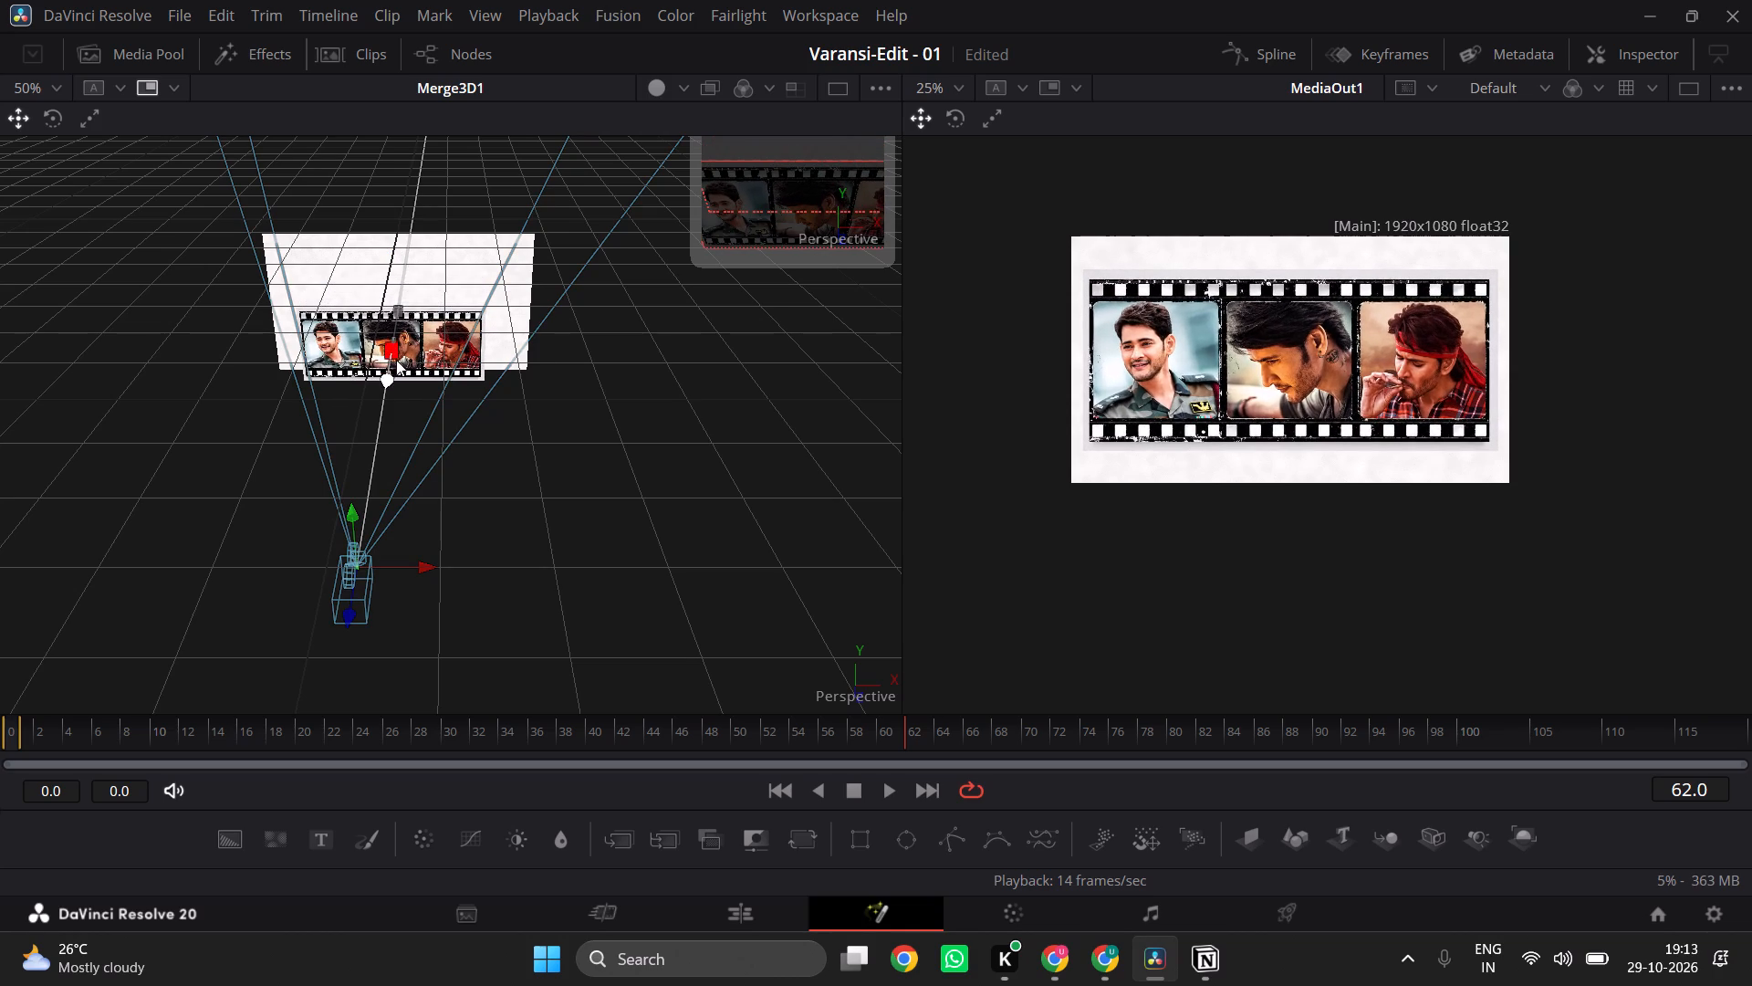
pyautogui.moveTo(396, 360); pyautogui.dragTo(408, 341)
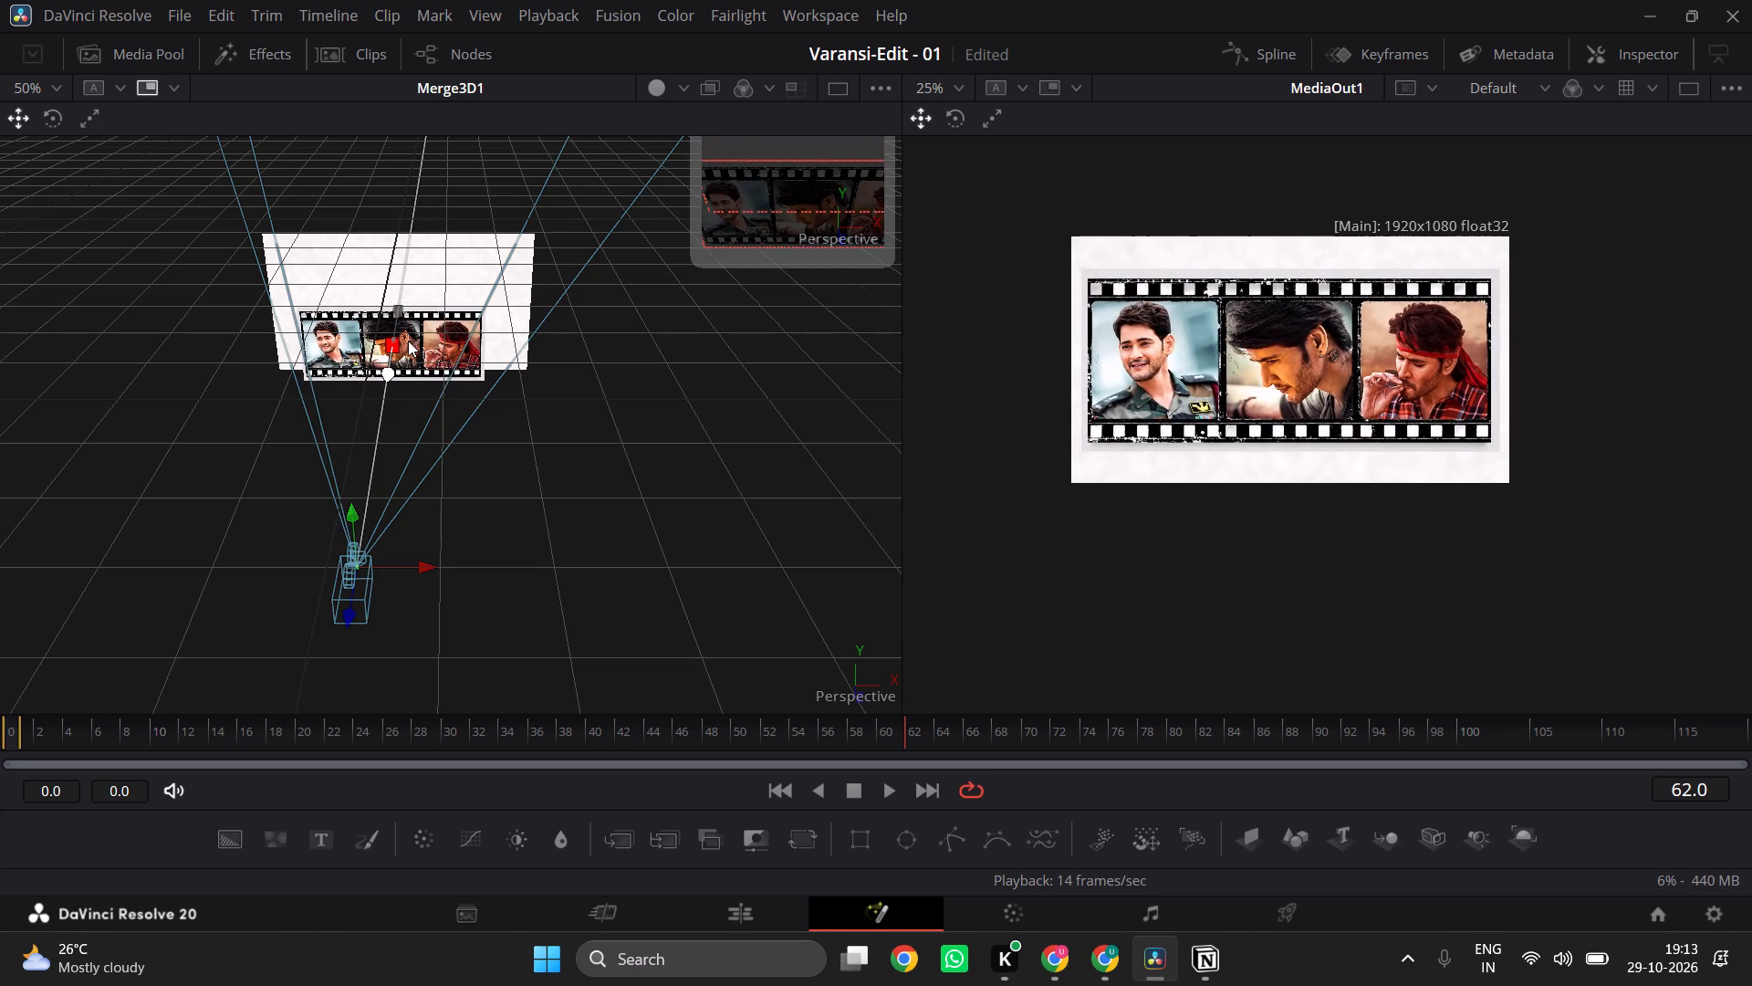
pyautogui.moveTo(408, 341); pyautogui.dragTo(412, 332)
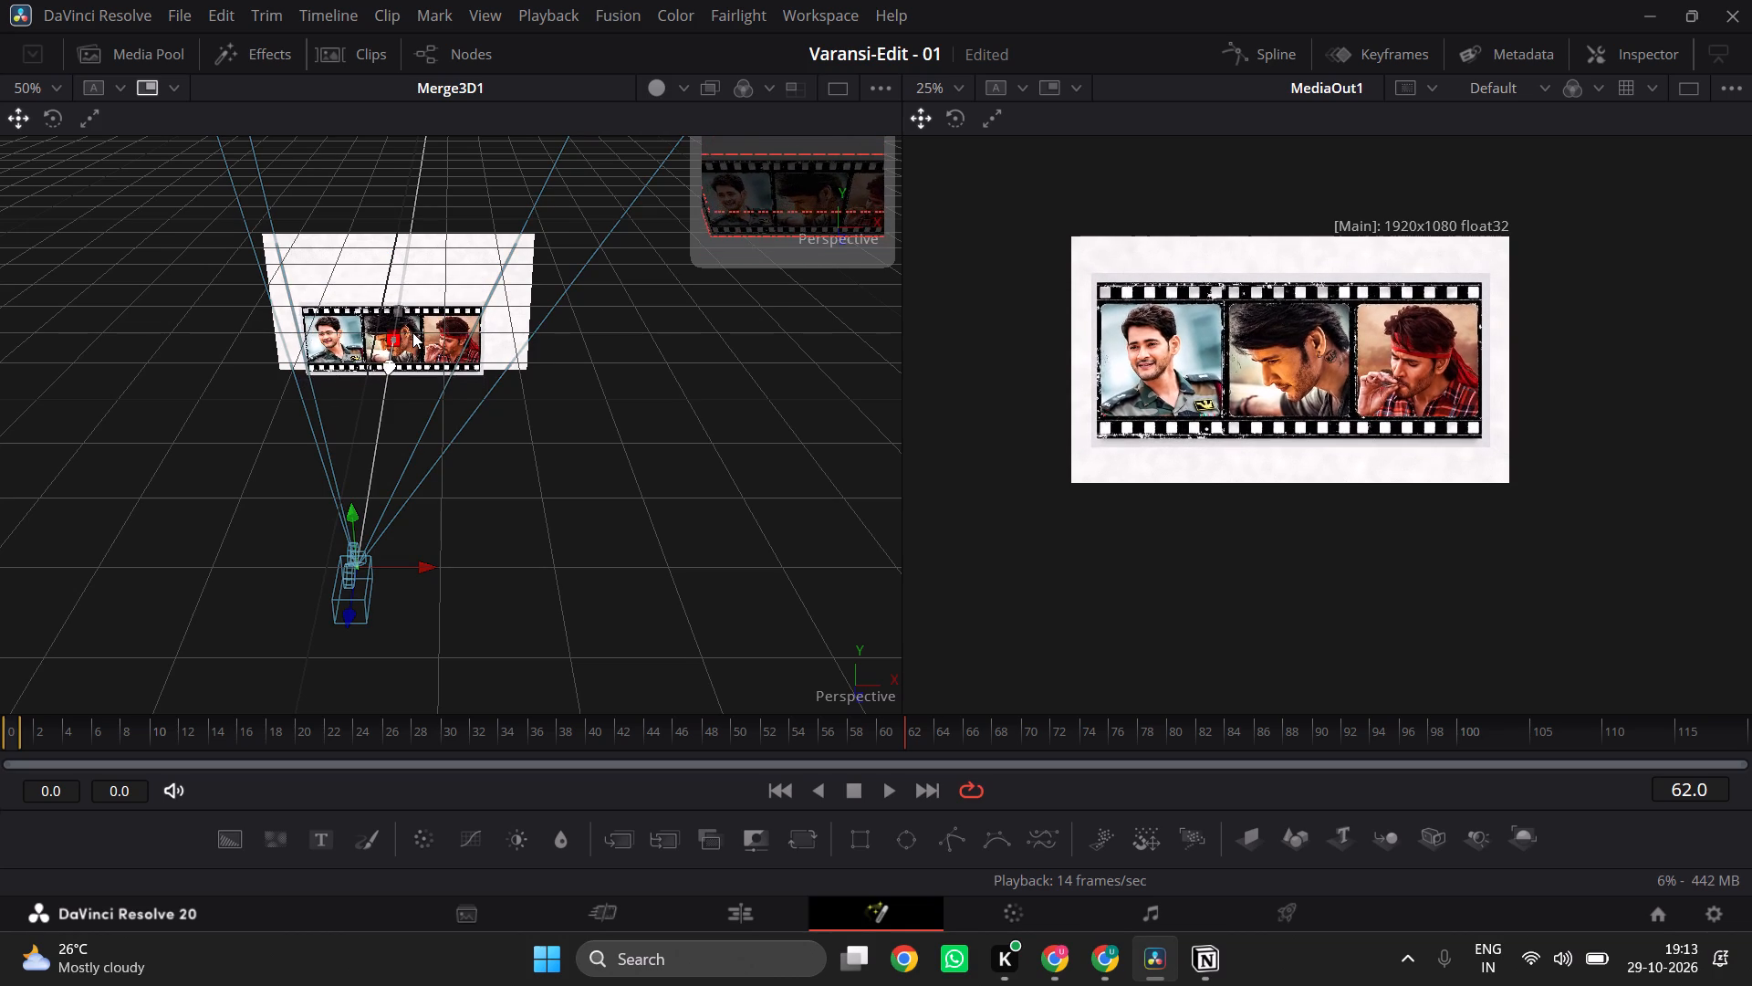
pyautogui.moveTo(412, 332); pyautogui.dragTo(434, 301)
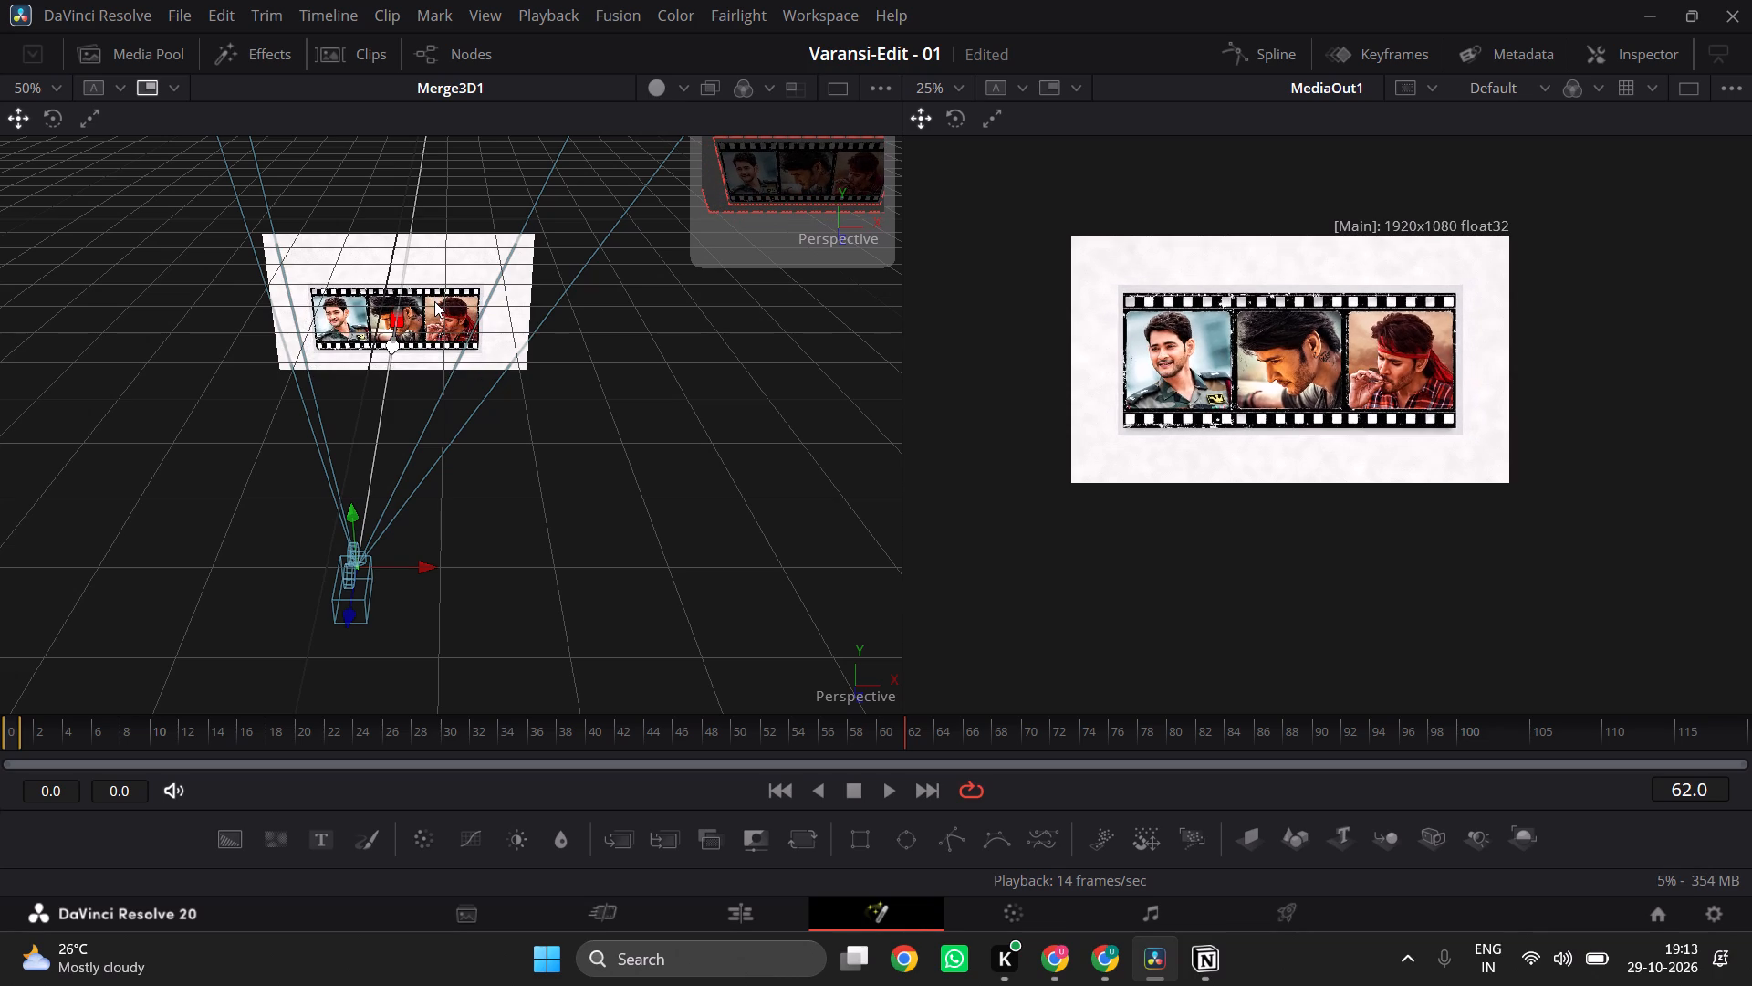
pyautogui.moveTo(434, 301); pyautogui.dragTo(433, 304)
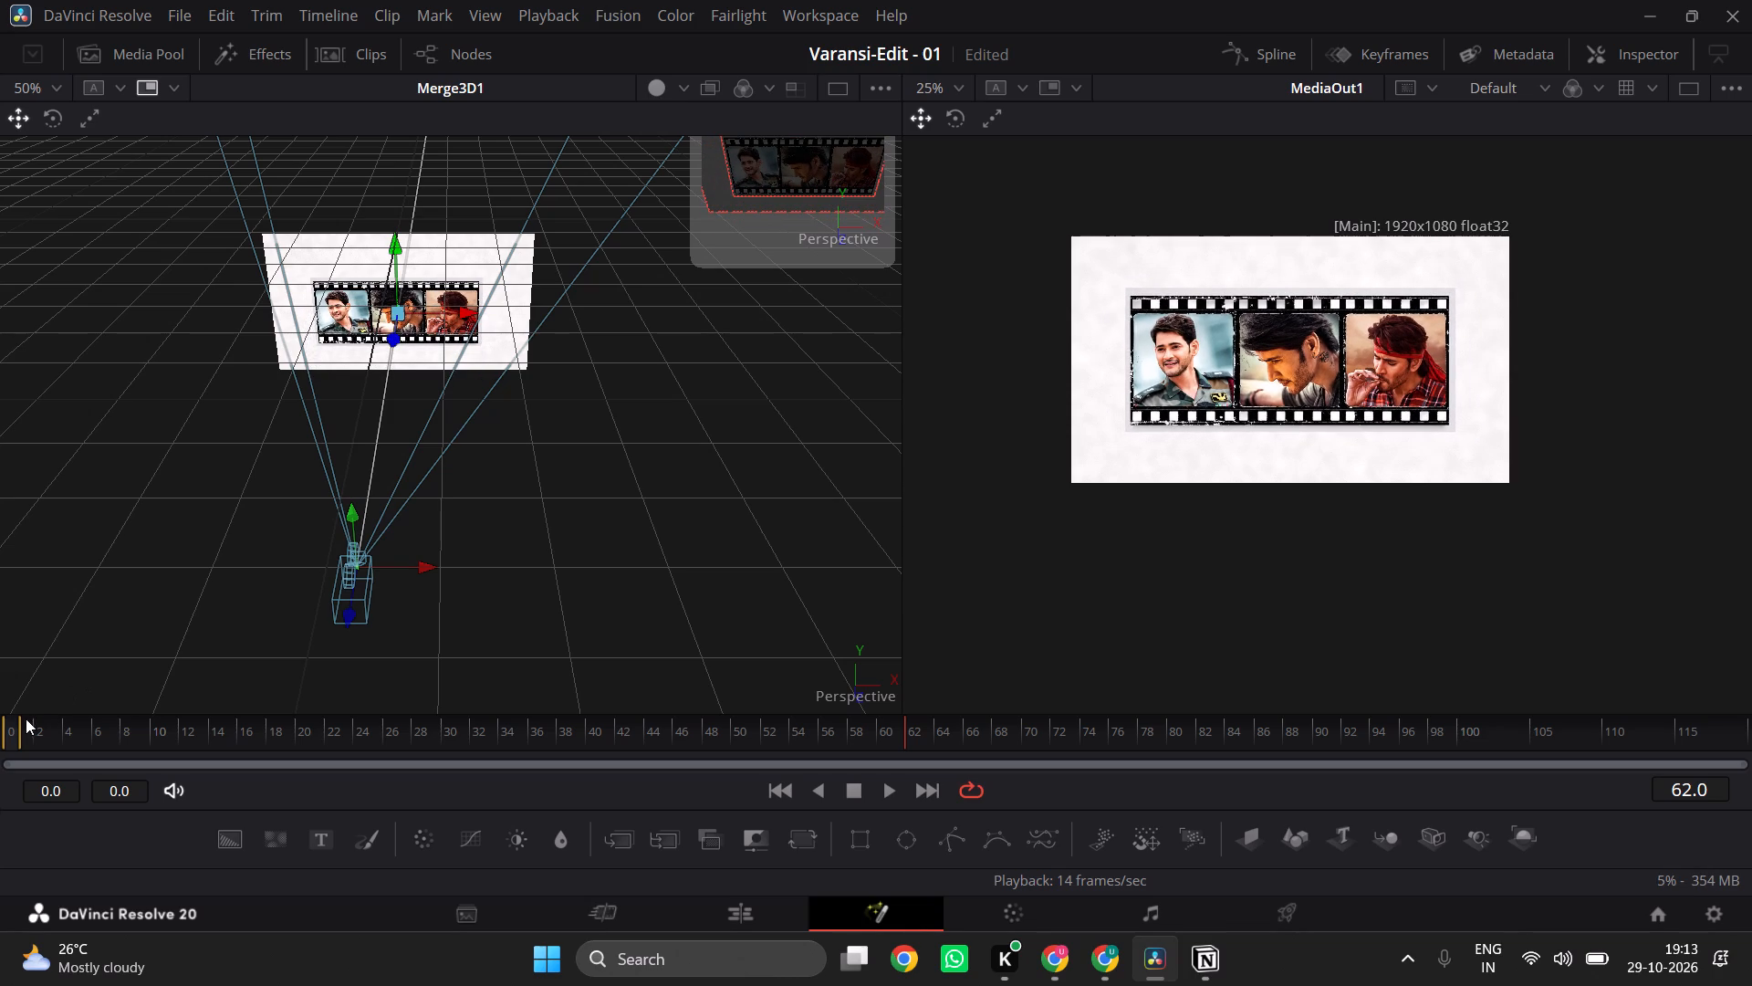
# Move the playhead to frame 5.
pyautogui.moveTo(25, 720); pyautogui.dragTo(82, 719)
# Nudge the film-strip image plane slightly in the negative X direction over the white background.
pyautogui.click(400, 314)
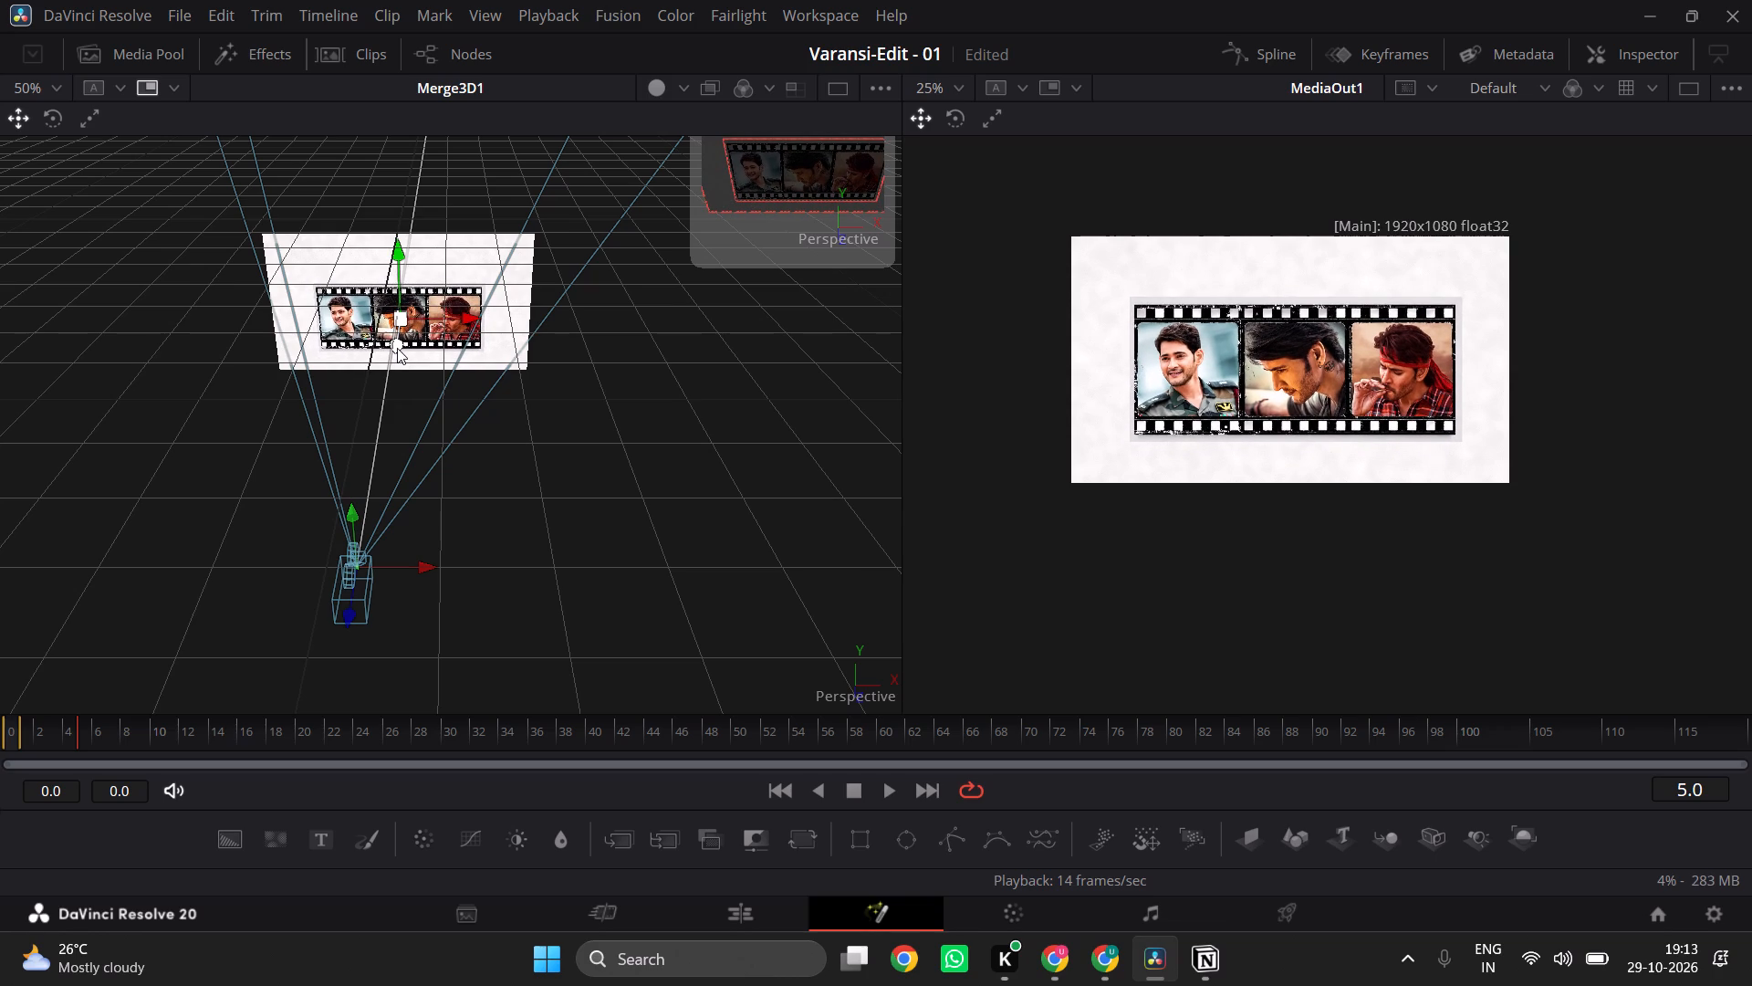
pyautogui.click(393, 345)
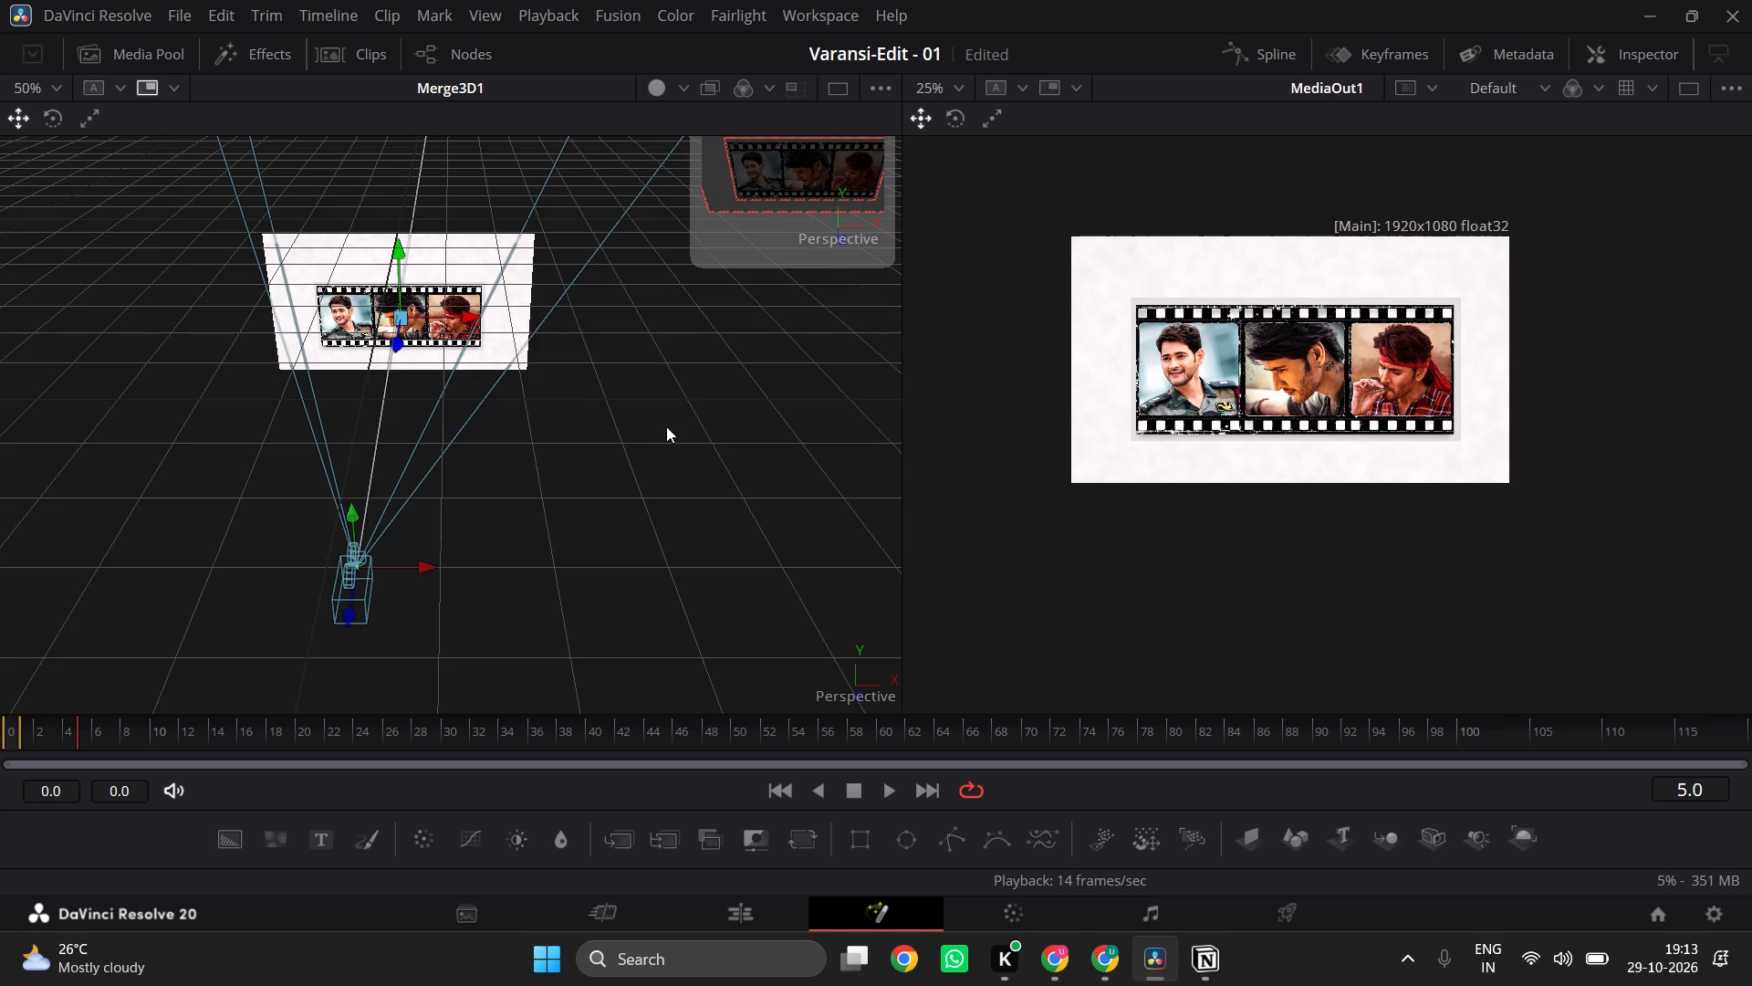
pyautogui.scroll(2, 666, 426)
pyautogui.scroll(-1, 666, 426)
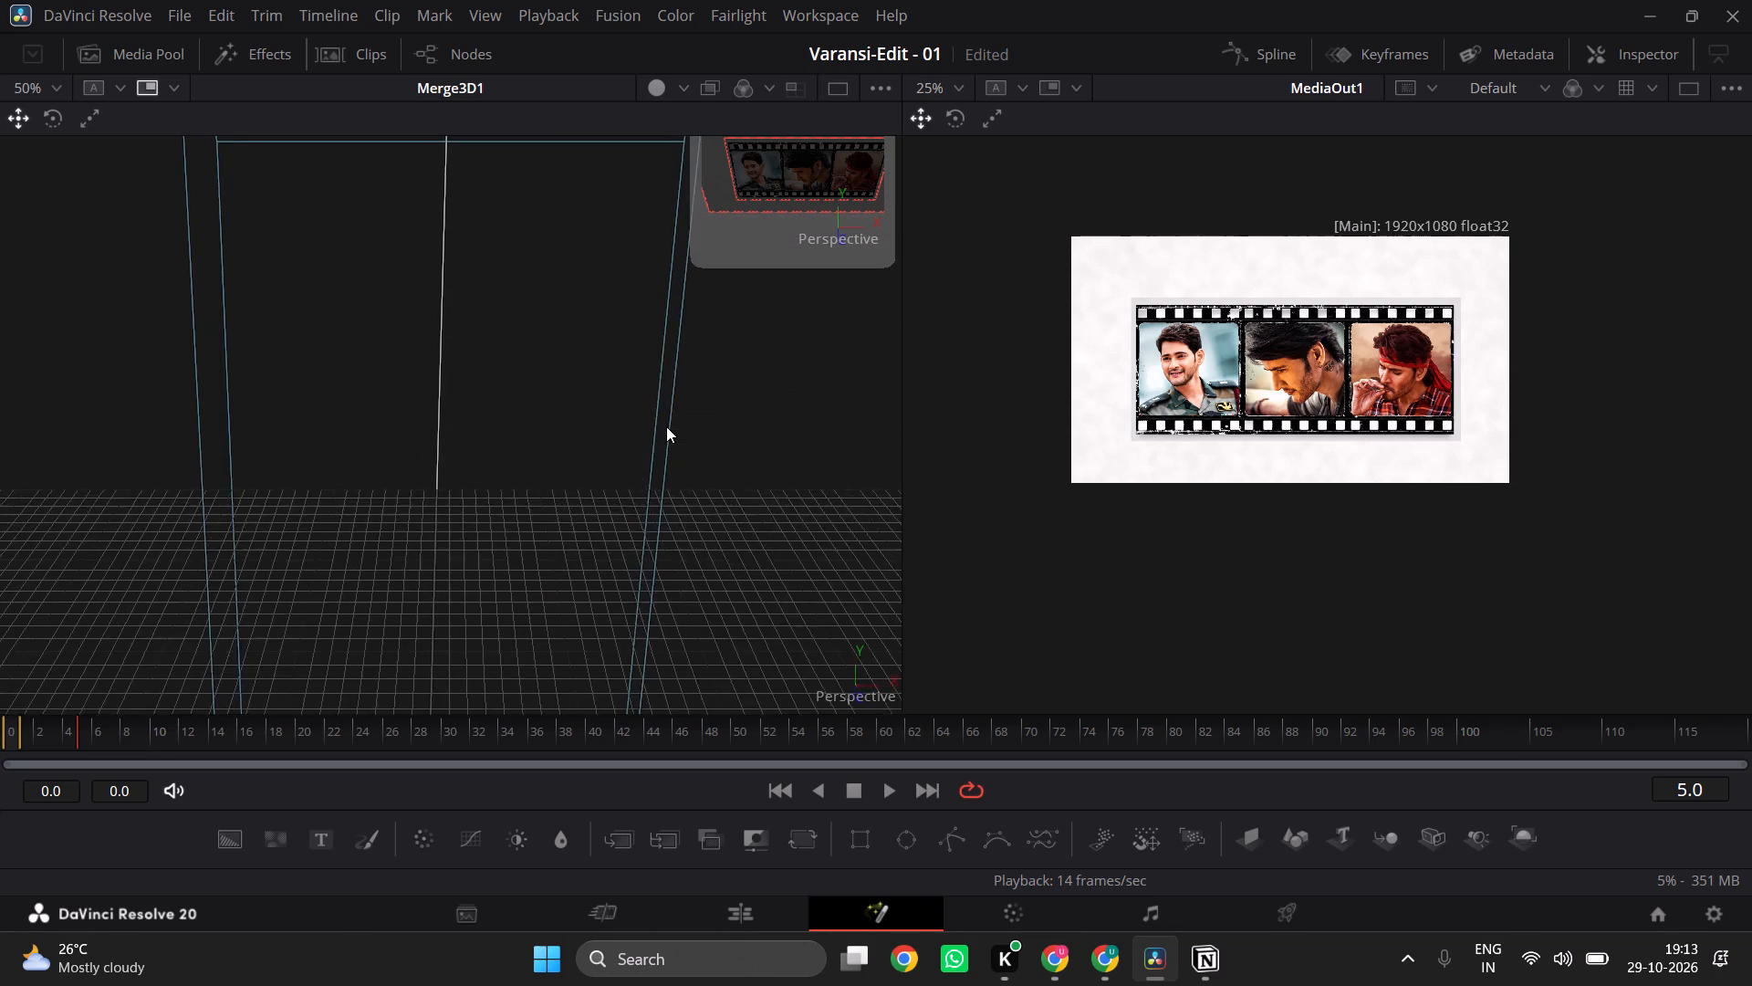
pyautogui.scroll(-1, 666, 426)
pyautogui.scroll(3, 666, 426)
pyautogui.scroll(-1, 666, 426)
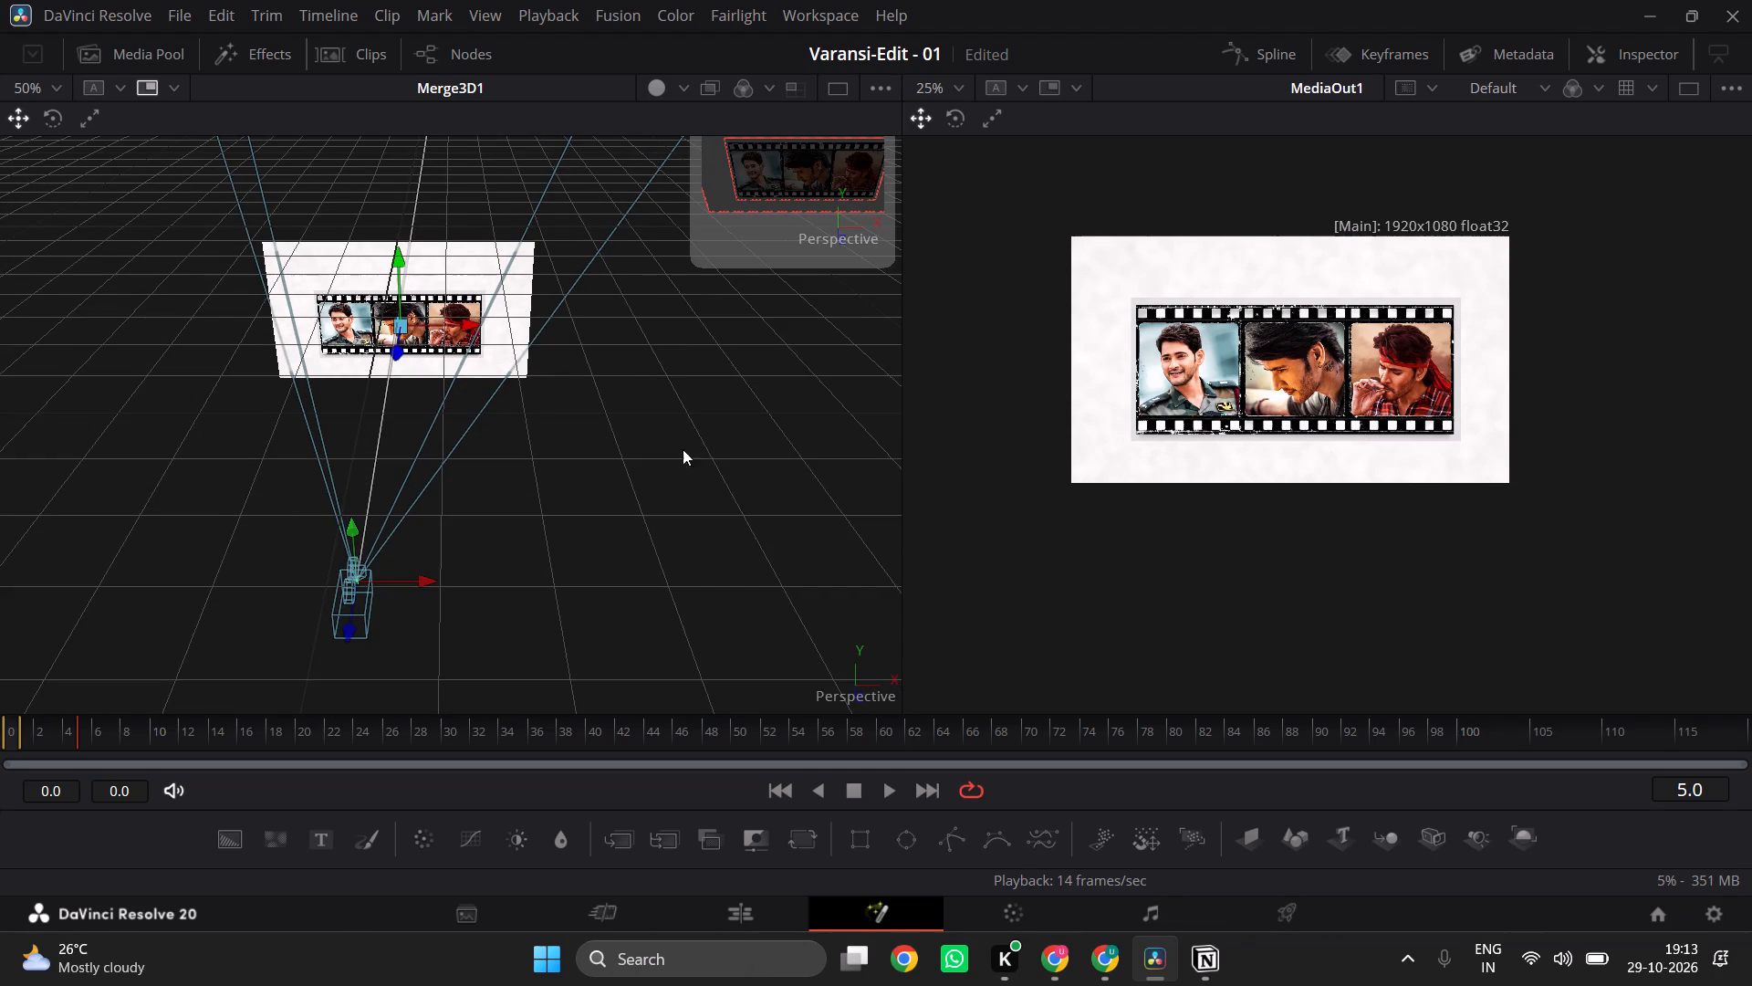
pyautogui.moveTo(705, 567); pyautogui.dragTo(540, 564)
pyautogui.press('Left')
pyautogui.press('Left')
pyautogui.press('Left')
pyautogui.press('Left')
pyautogui.press('Left')
pyautogui.press('Left')
pyautogui.press('Left')
pyautogui.press('Left')
pyautogui.press('Left')
pyautogui.press('Left')
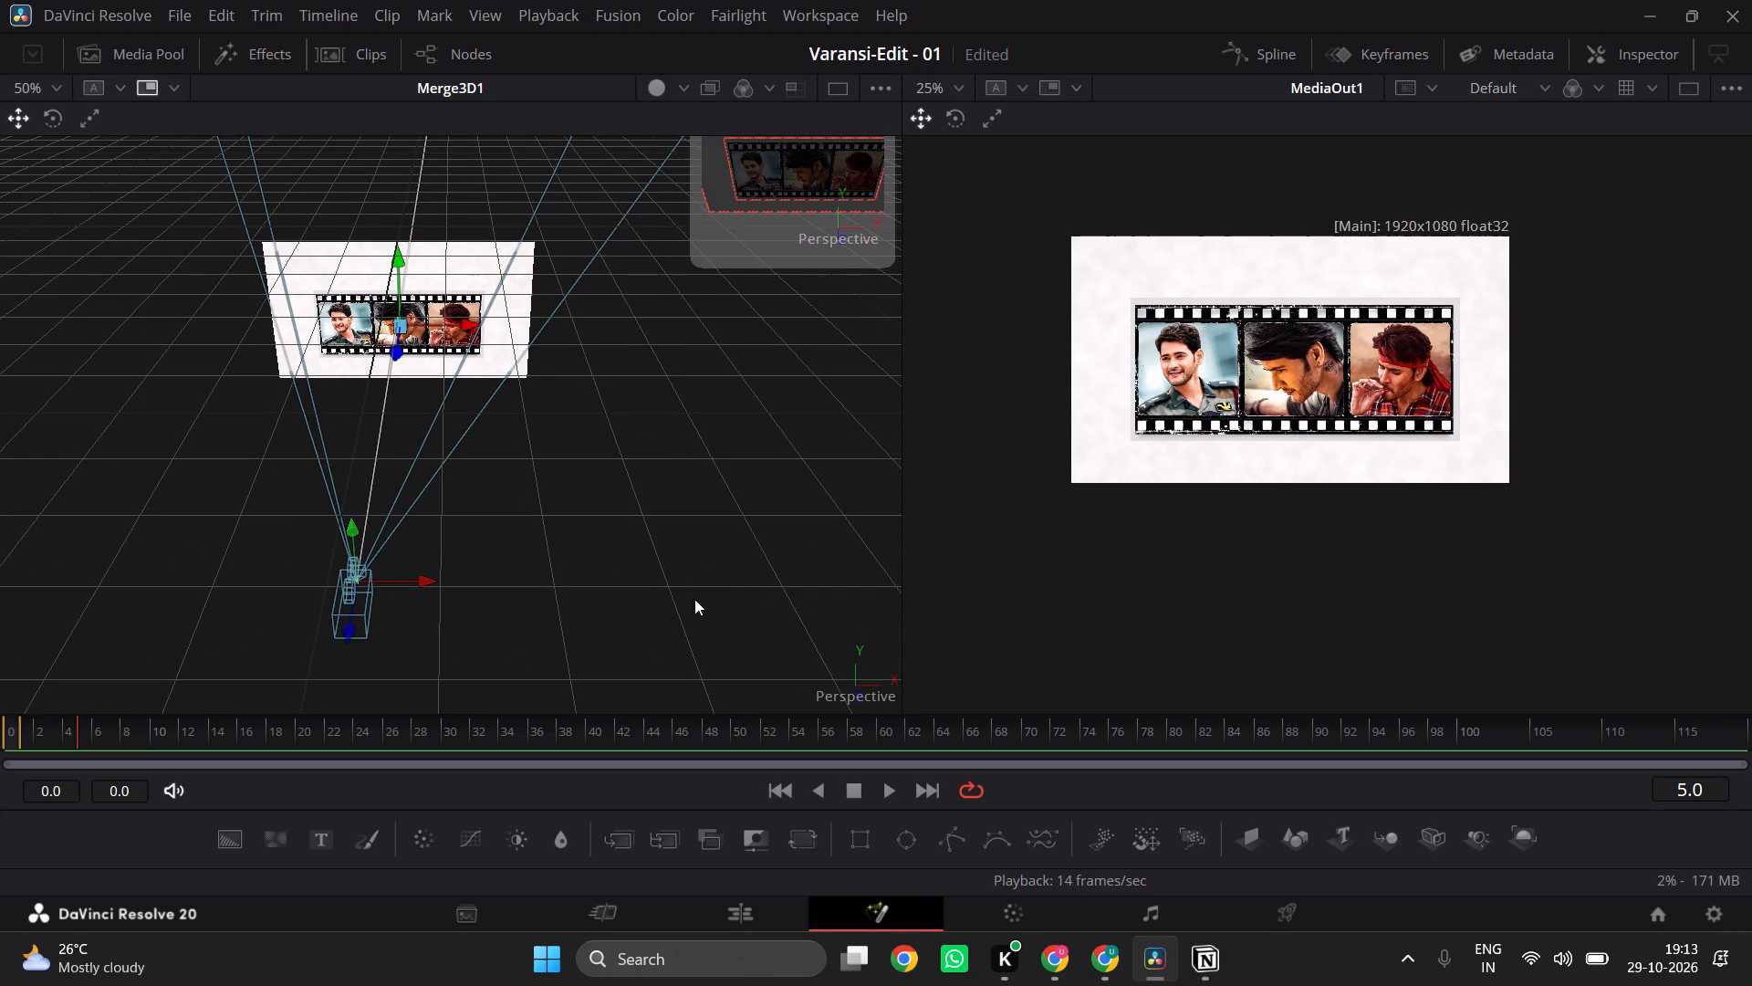
pyautogui.click(703, 615)
pyautogui.press('Left')
pyautogui.press('Left')
pyautogui.press('Left')
pyautogui.press('Left')
pyautogui.press('Left')
pyautogui.press('Left')
pyautogui.press('Left')
pyautogui.press('Left')
pyautogui.press('Left')
pyautogui.press('Left')
pyautogui.press('Left')
pyautogui.press('Left')
pyautogui.press('Left')
pyautogui.press('Left')
pyautogui.press('Left')
pyautogui.press('Left')
pyautogui.press('Left')
pyautogui.press('Left')
pyautogui.press('Left')
pyautogui.press('Left')
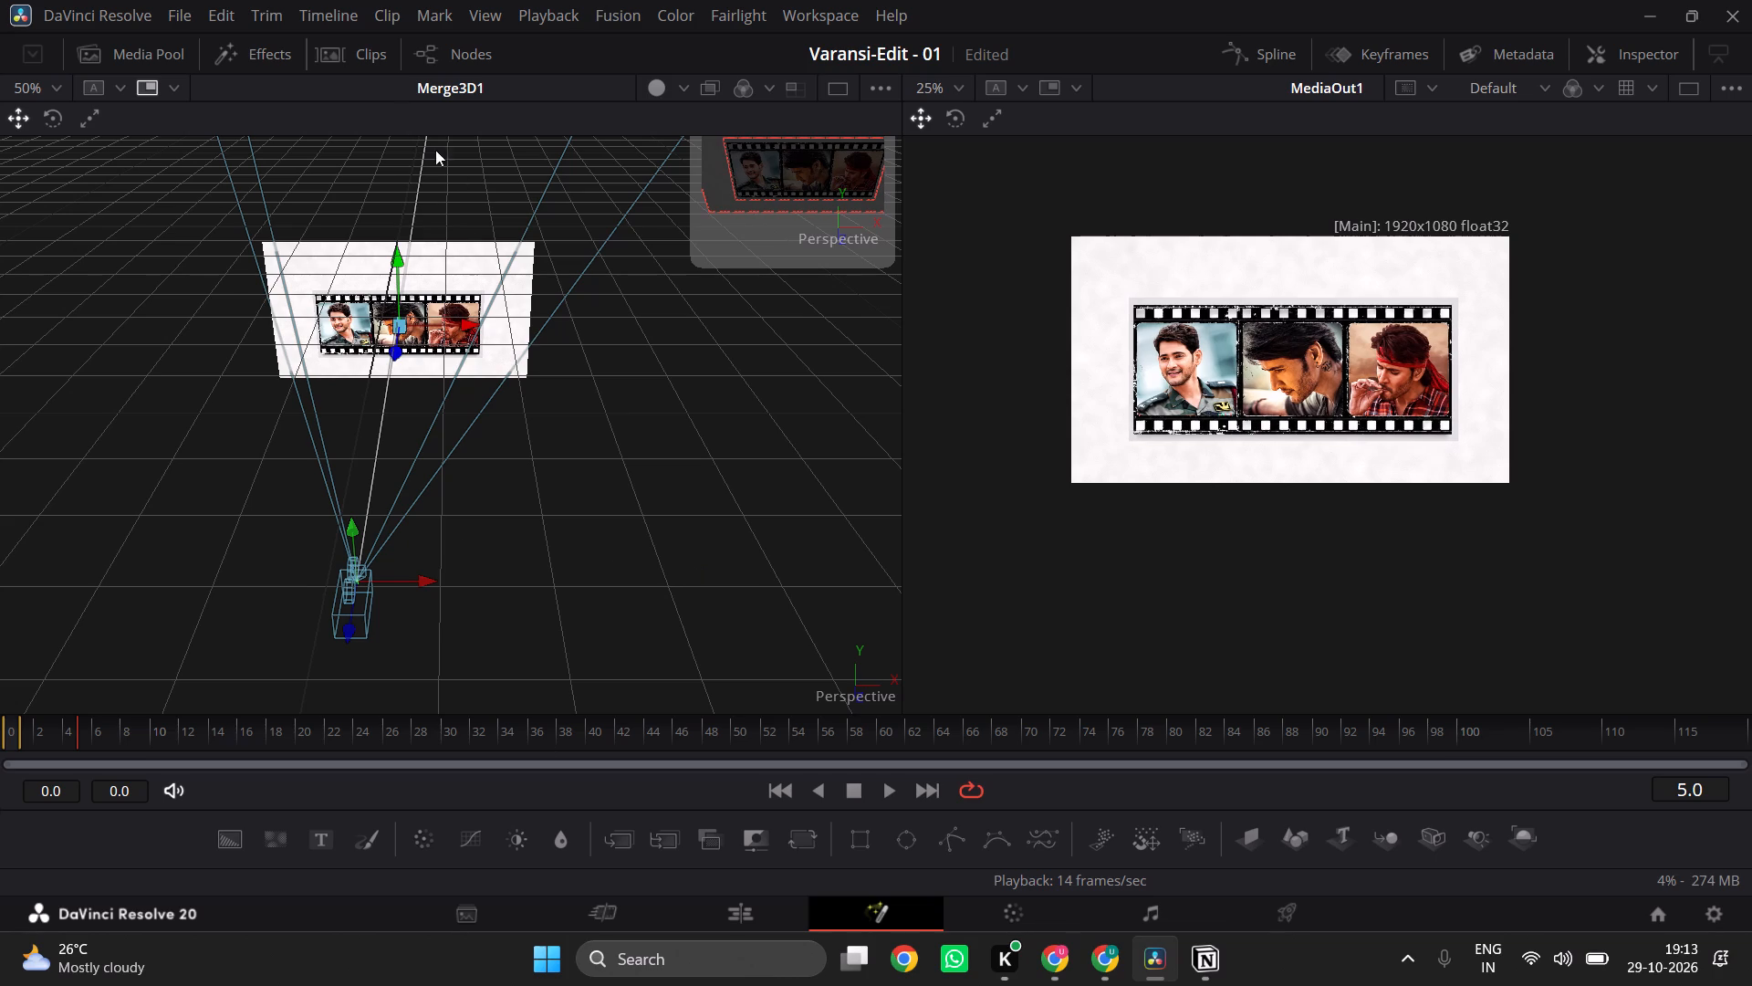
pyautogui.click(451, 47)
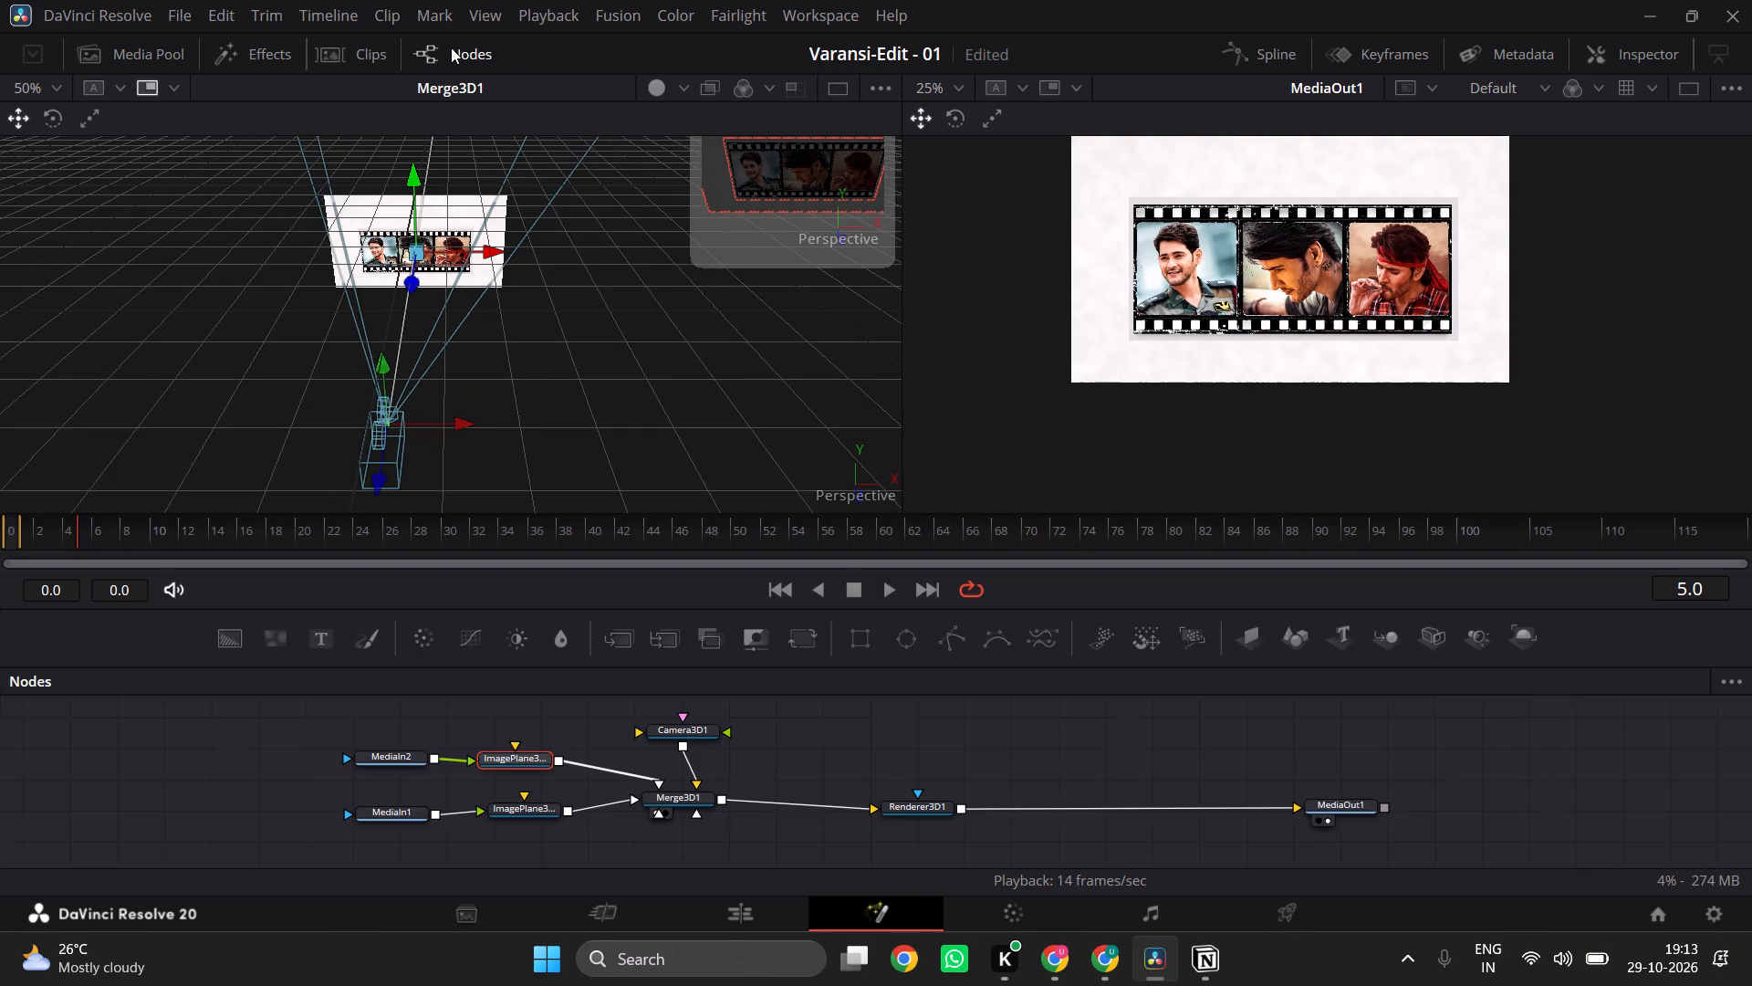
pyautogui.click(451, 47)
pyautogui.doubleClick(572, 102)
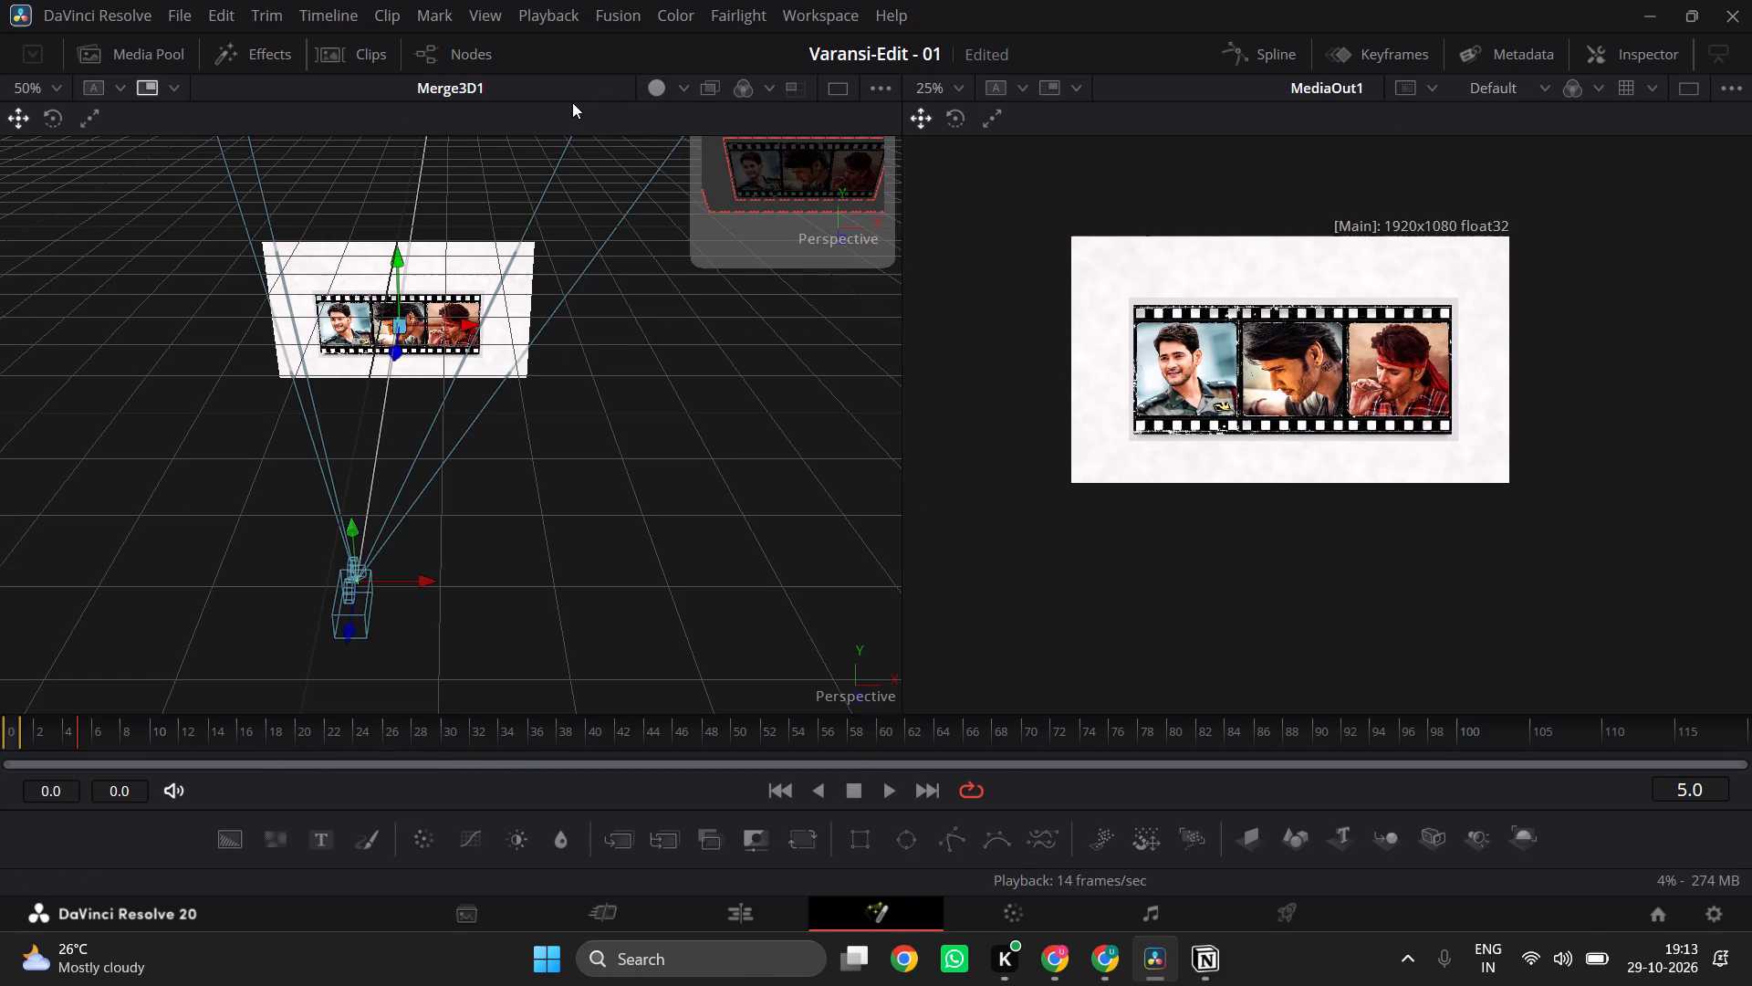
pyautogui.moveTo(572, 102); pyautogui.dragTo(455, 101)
# Switch the Merge3D1 viewer to the four-view layout and examine the camera and its frustum in the Right view.
pyautogui.click(796, 88)
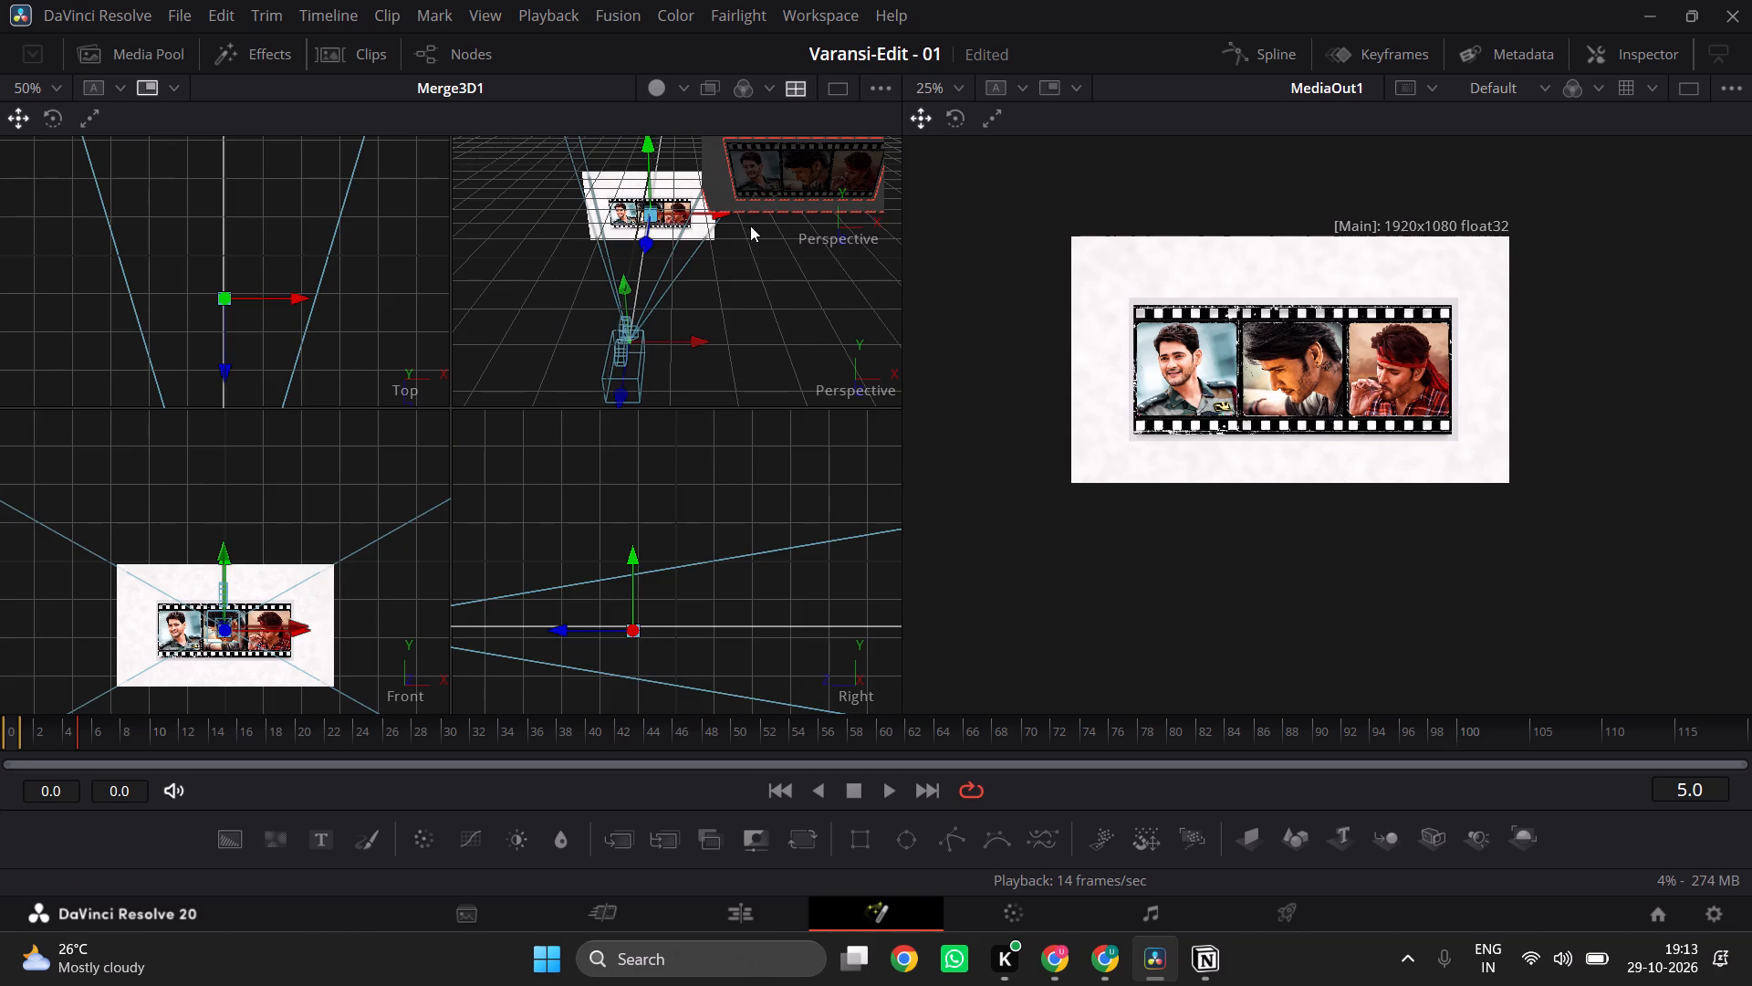
pyautogui.scroll(-1, 555, 561)
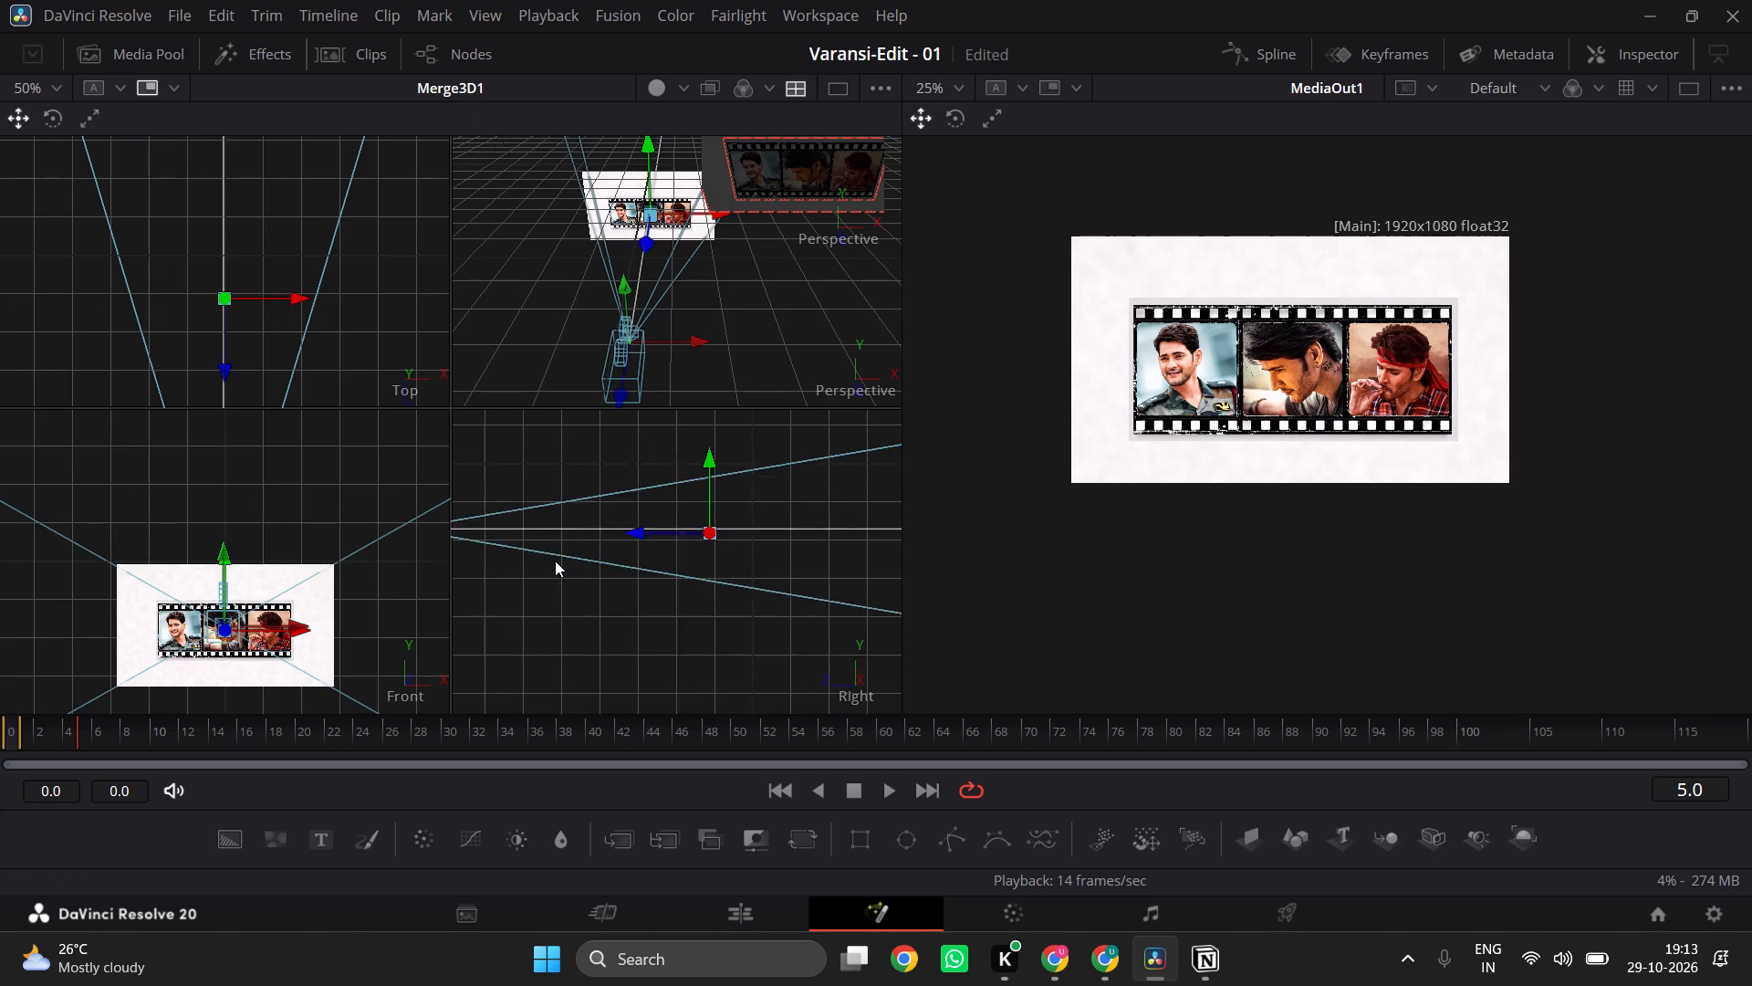
pyautogui.scroll(-1, 555, 561)
pyautogui.hscroll(-3, 555, 561)
pyautogui.keyDown('ctrl'); pyautogui.scroll(-2, 555, 561); pyautogui.keyUp('ctrl')
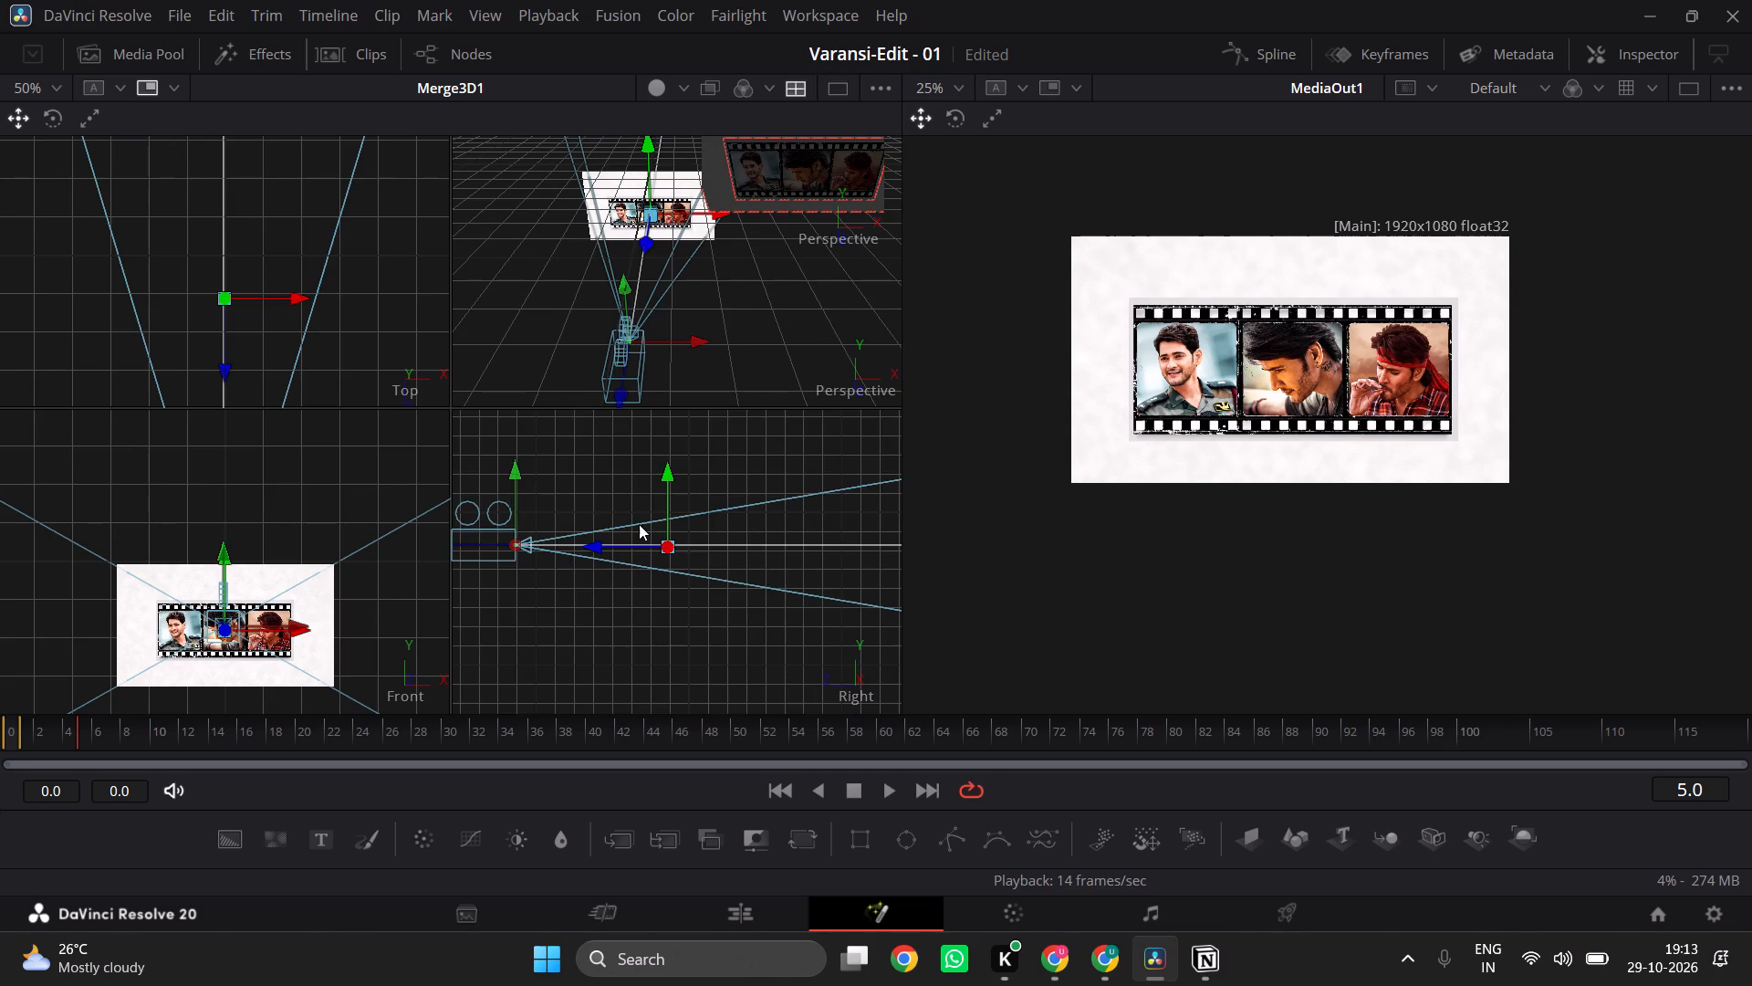
pyautogui.keyDown('ctrl'); pyautogui.scroll(12, 639, 524); pyautogui.keyUp('ctrl')
pyautogui.scroll(-1, 673, 560)
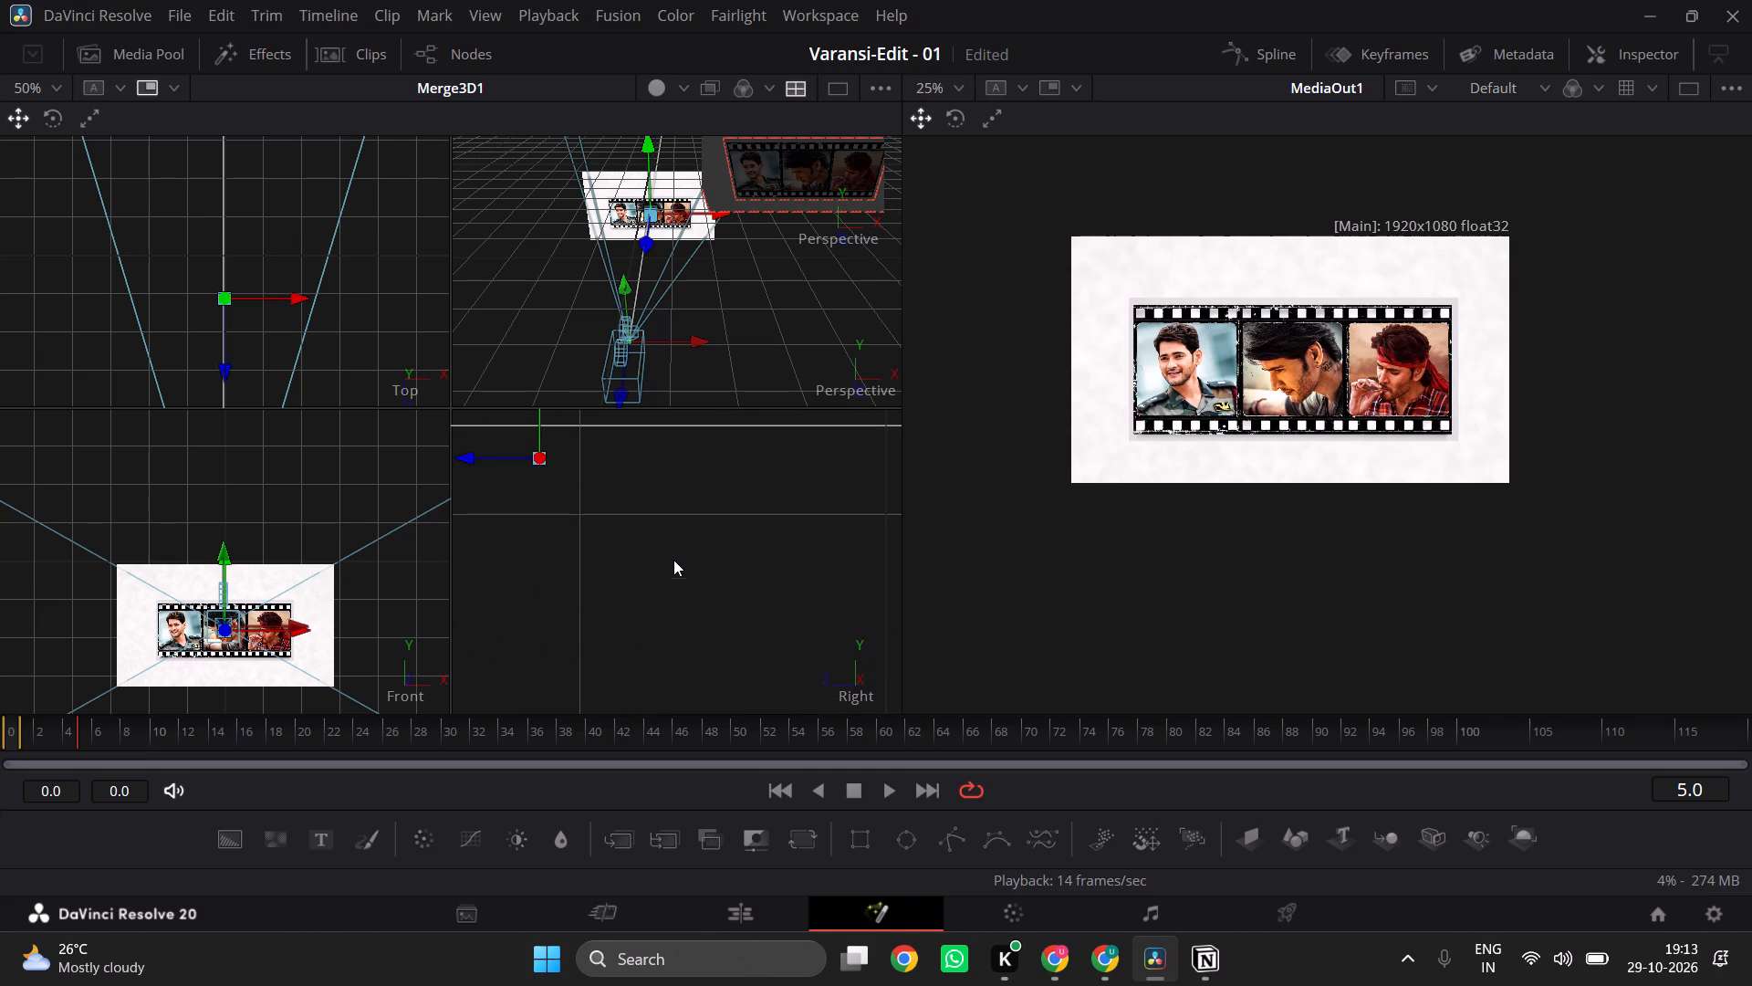
pyautogui.scroll(-1, 673, 560)
pyautogui.keyDown('ctrl'); pyautogui.scroll(-8, 673, 560); pyautogui.keyUp('ctrl')
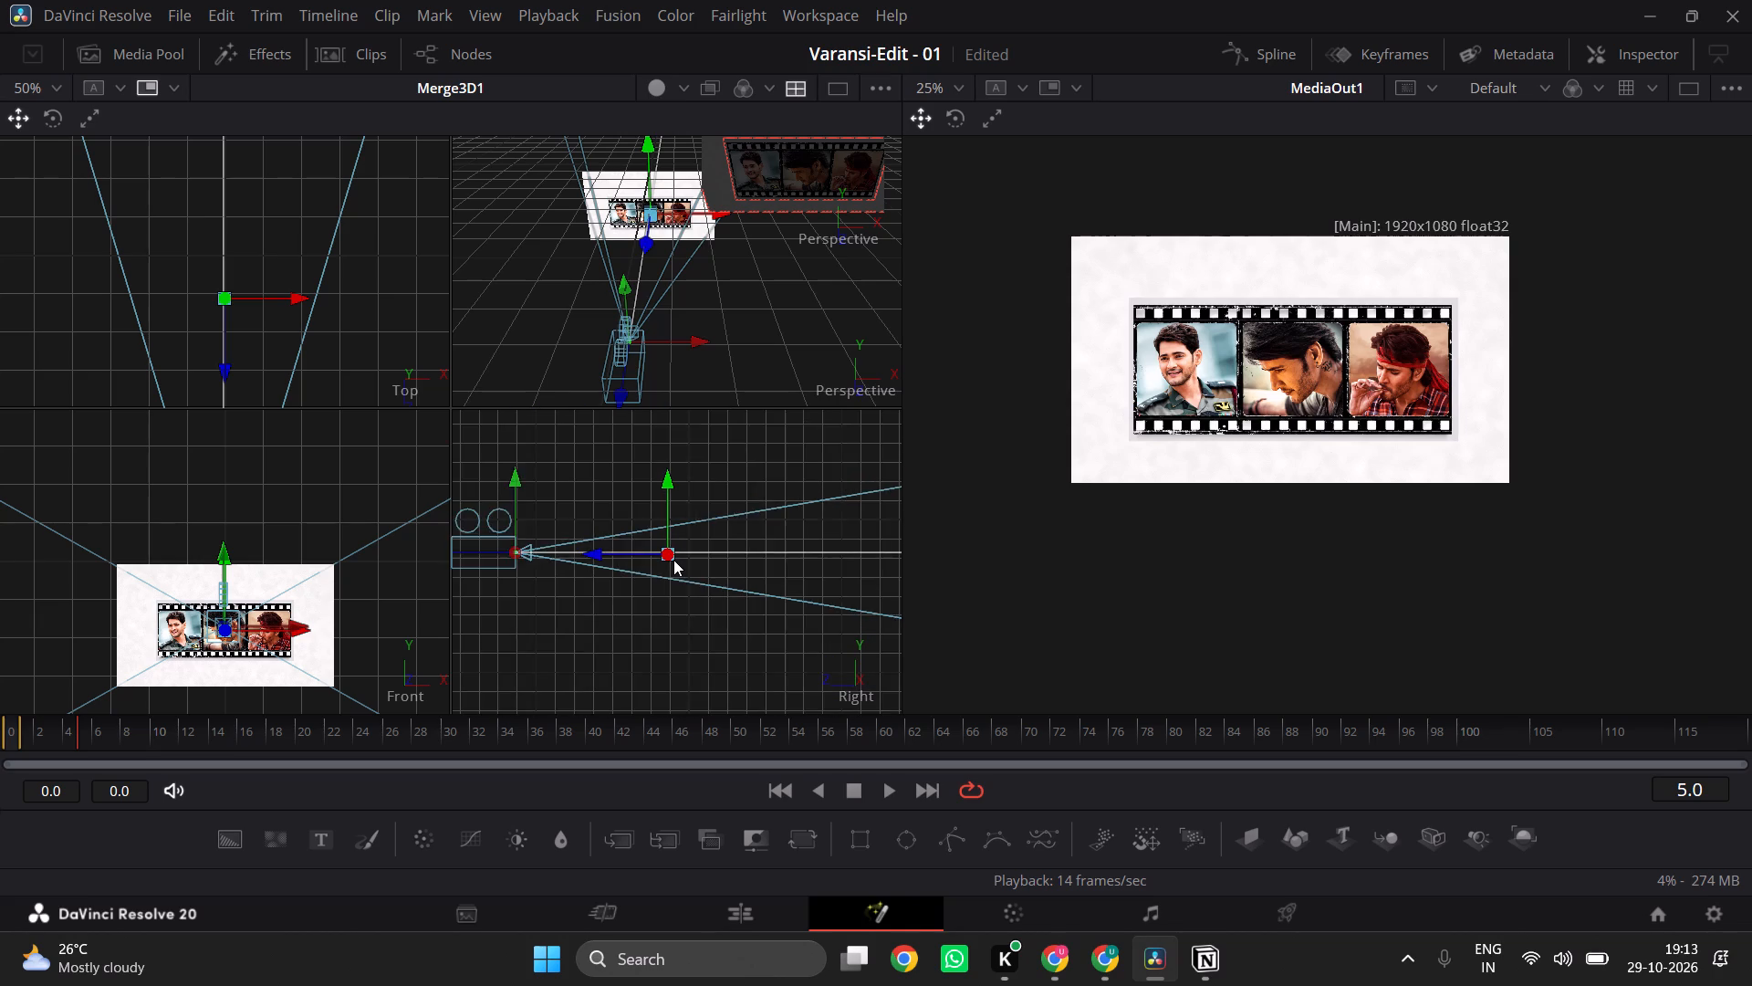
pyautogui.keyDown('ctrl'); pyautogui.scroll(-5, 673, 560); pyautogui.keyUp('ctrl')
pyautogui.hscroll(-2, 673, 560)
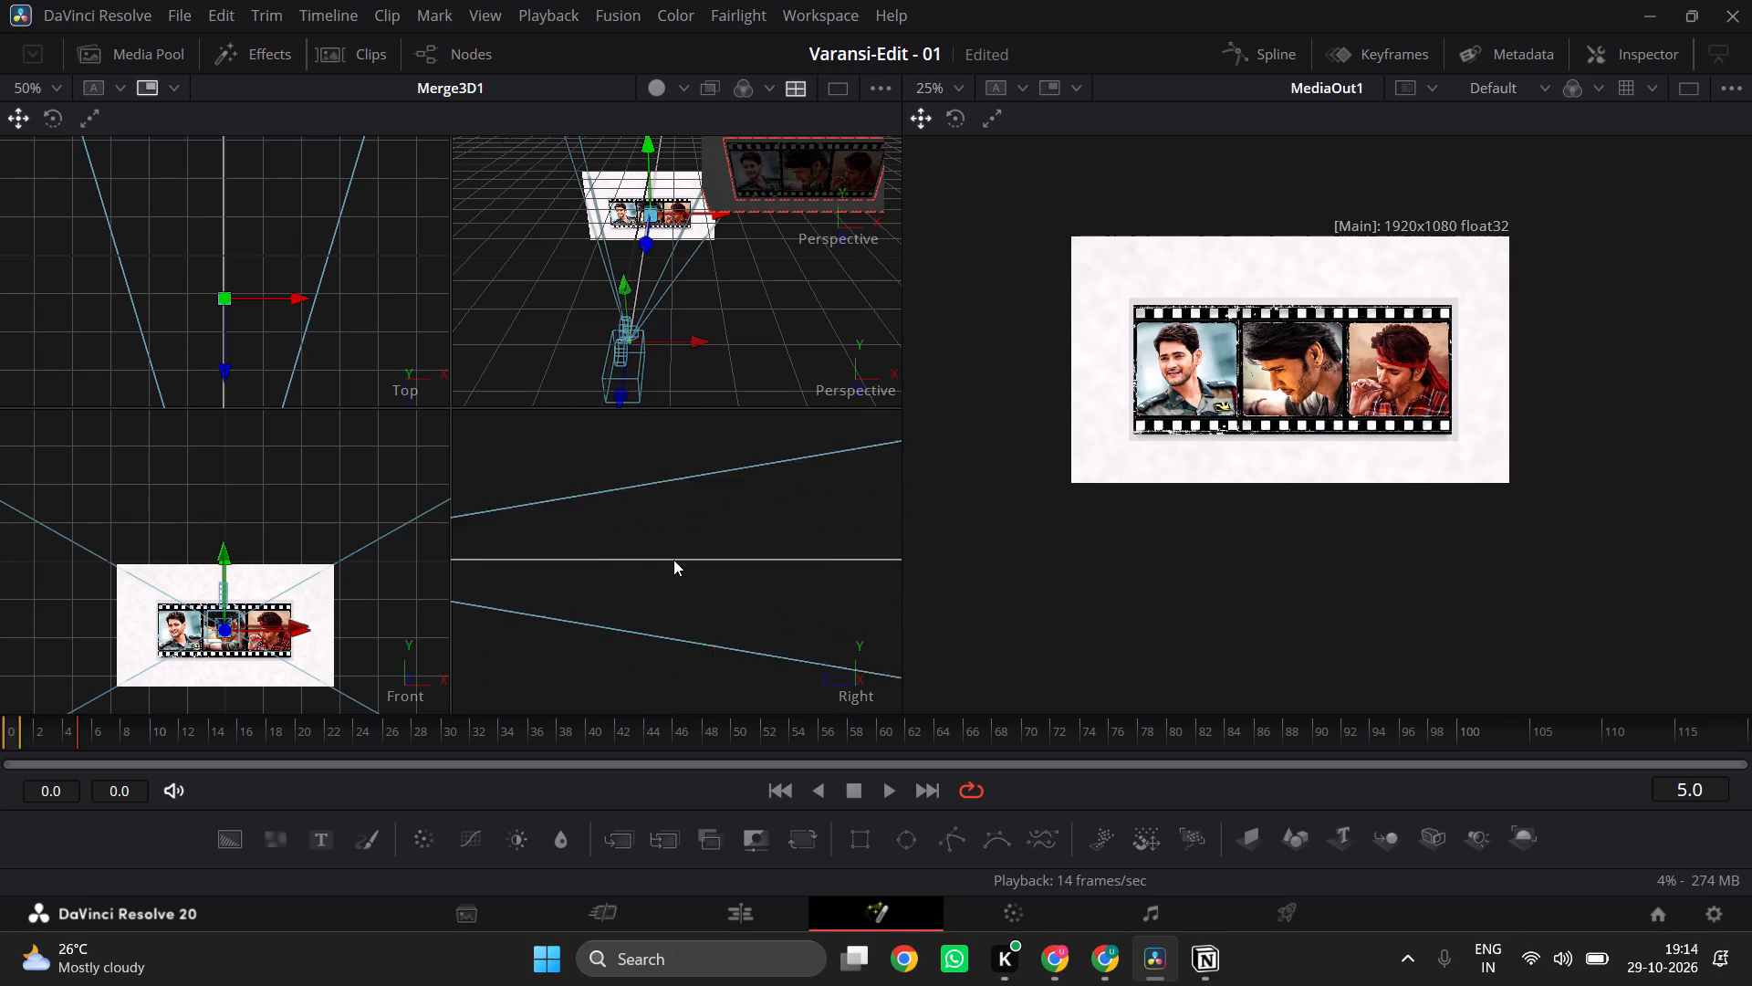
pyautogui.hscroll(-2, 673, 560)
pyautogui.keyDown('ctrl'); pyautogui.scroll(-6, 673, 560); pyautogui.keyUp('ctrl')
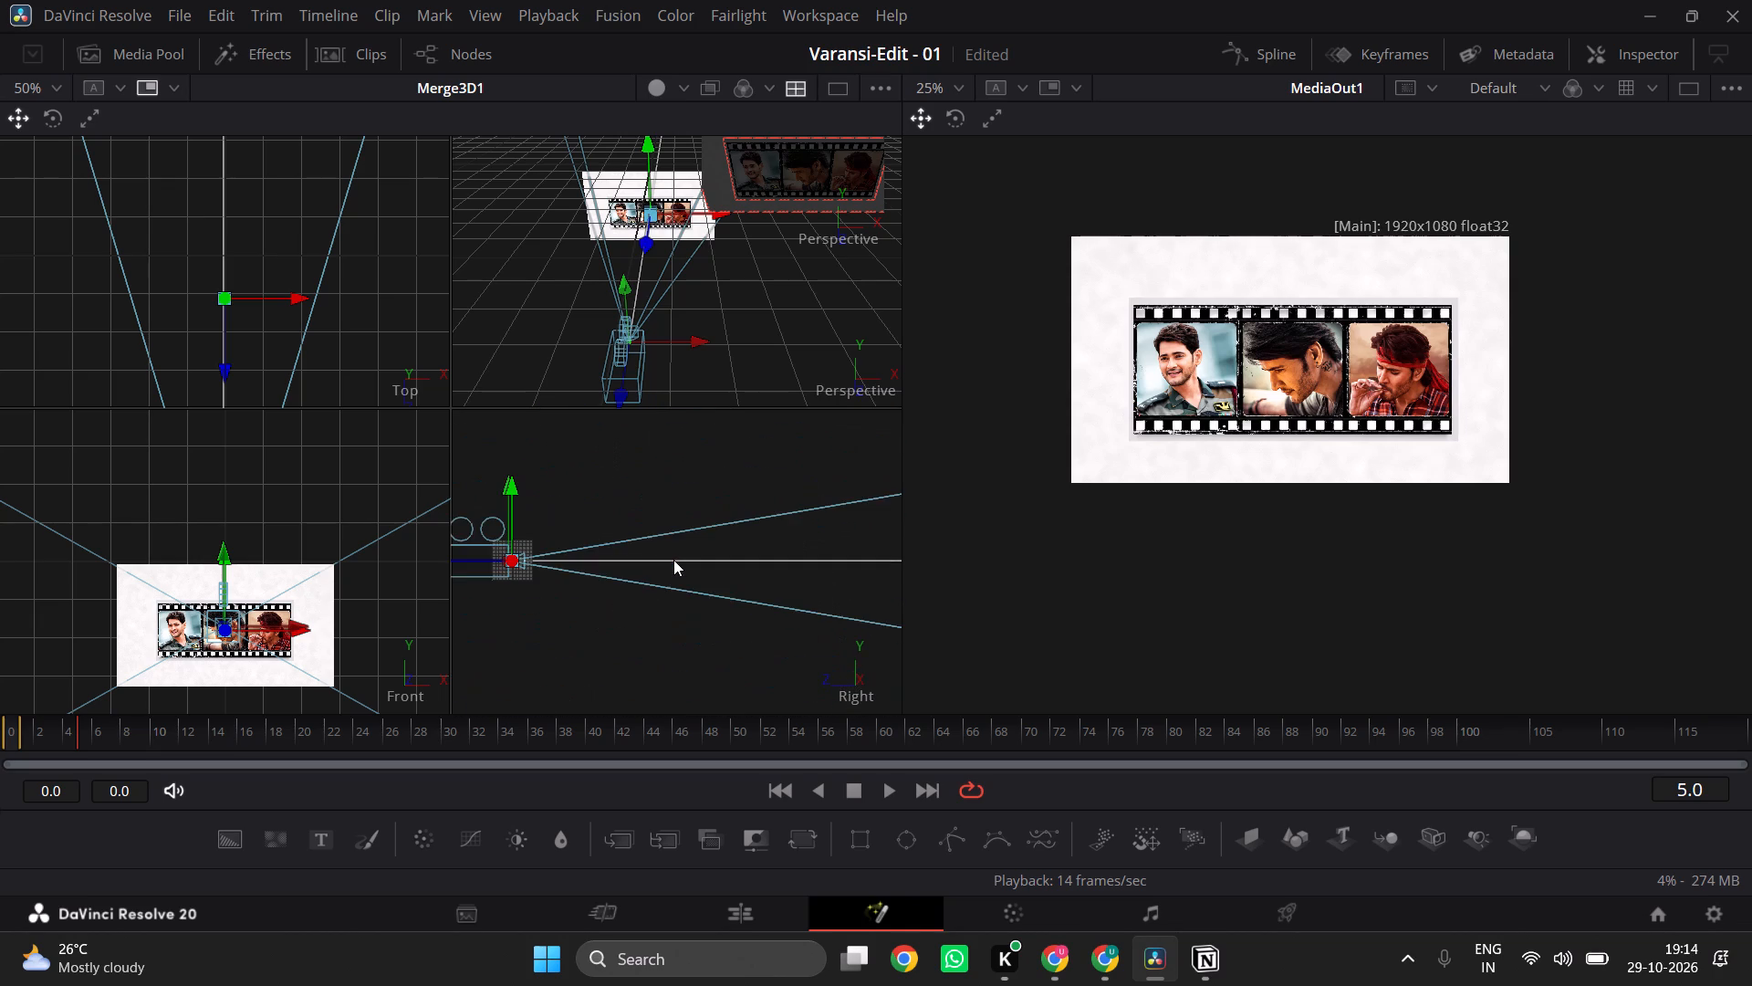
pyautogui.keyDown('ctrl'); pyautogui.scroll(-2, 673, 560); pyautogui.keyUp('ctrl')
pyautogui.hscroll(-2, 673, 560)
pyautogui.keyDown('ctrl'); pyautogui.scroll(-4, 673, 560); pyautogui.keyUp('ctrl')
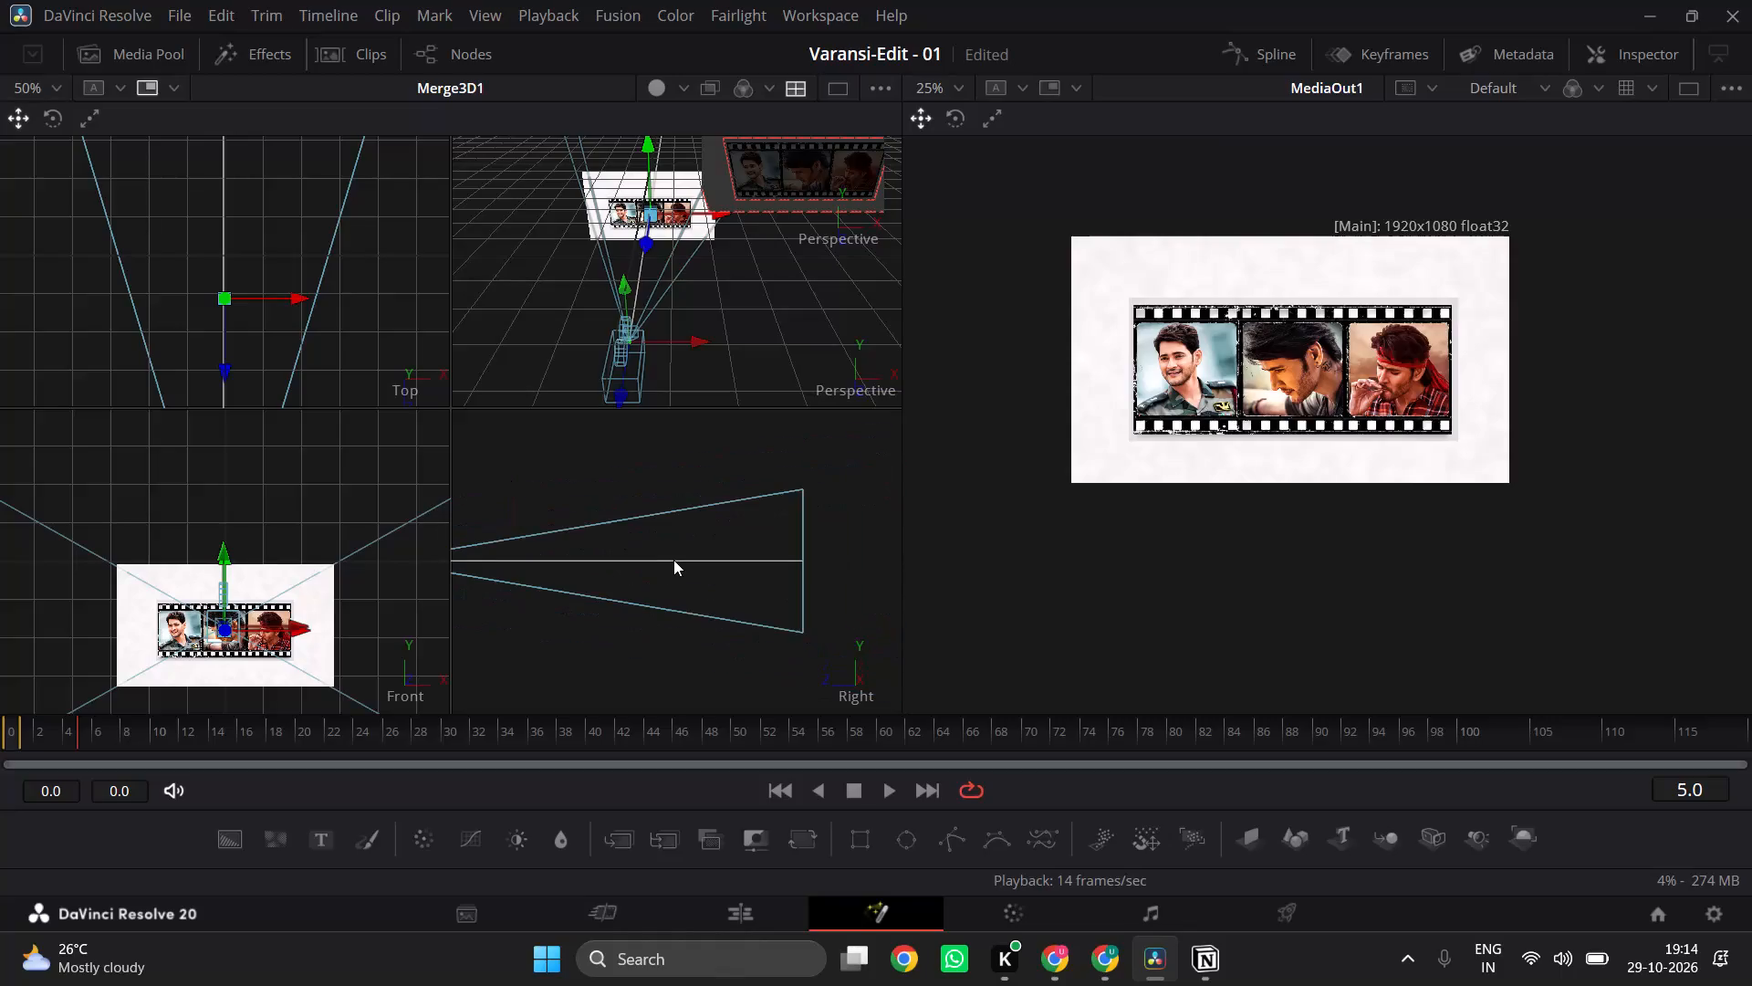
pyautogui.keyDown('ctrl'); pyautogui.scroll(-1, 673, 560); pyautogui.keyUp('ctrl')
pyautogui.scroll(5, 773, 445)
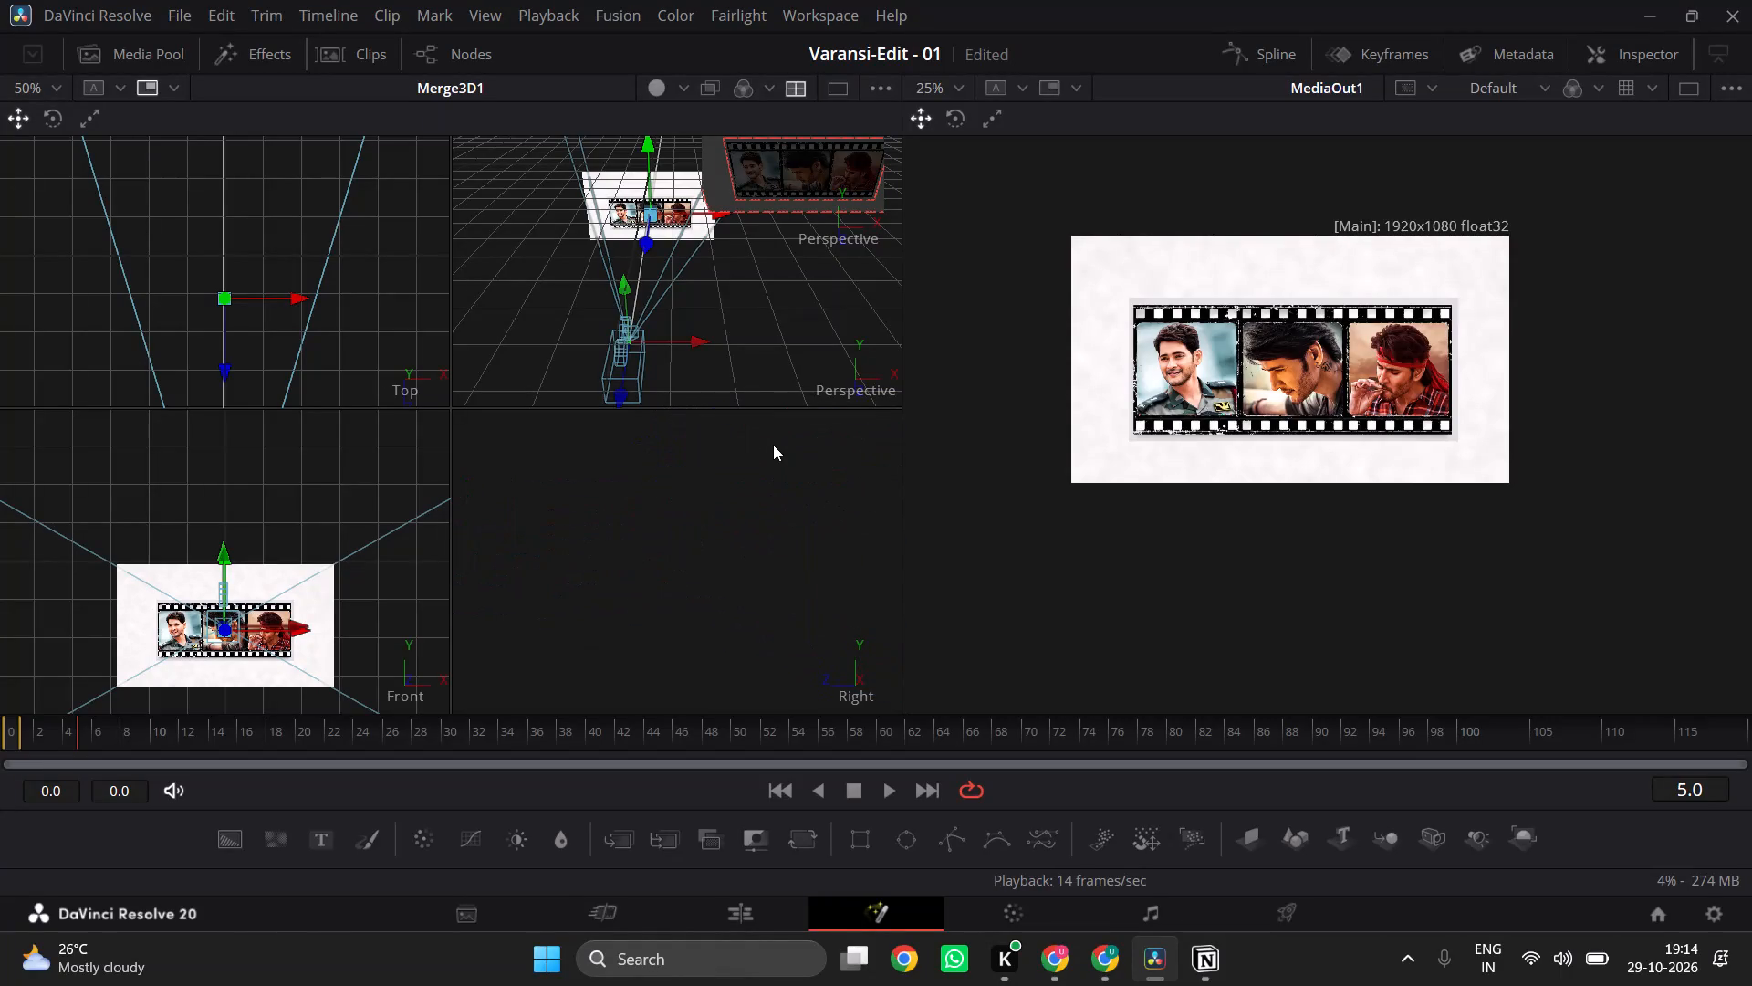
pyautogui.scroll(2, 773, 445)
# Examine the camera and image planes in the Front and Top views of Merge3D1.
pyautogui.scroll(-1, 338, 497)
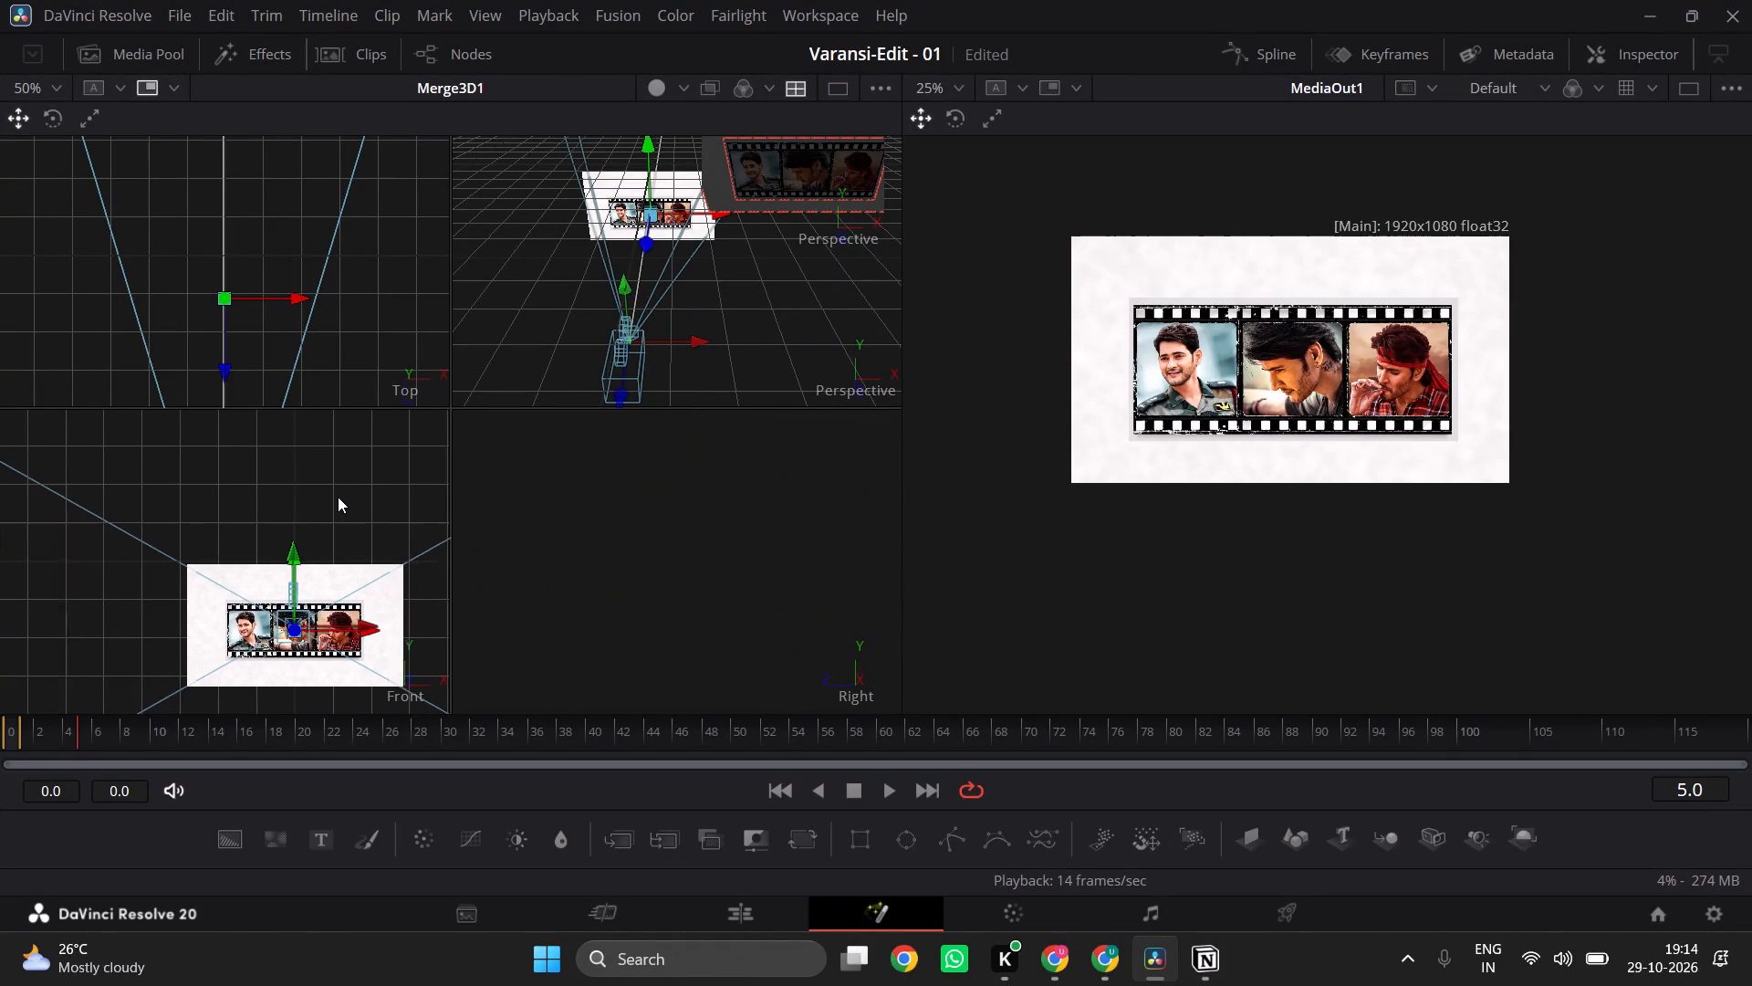
pyautogui.scroll(-1, 338, 497)
pyautogui.keyDown('ctrl'); pyautogui.scroll(-5, 338, 497); pyautogui.keyUp('ctrl')
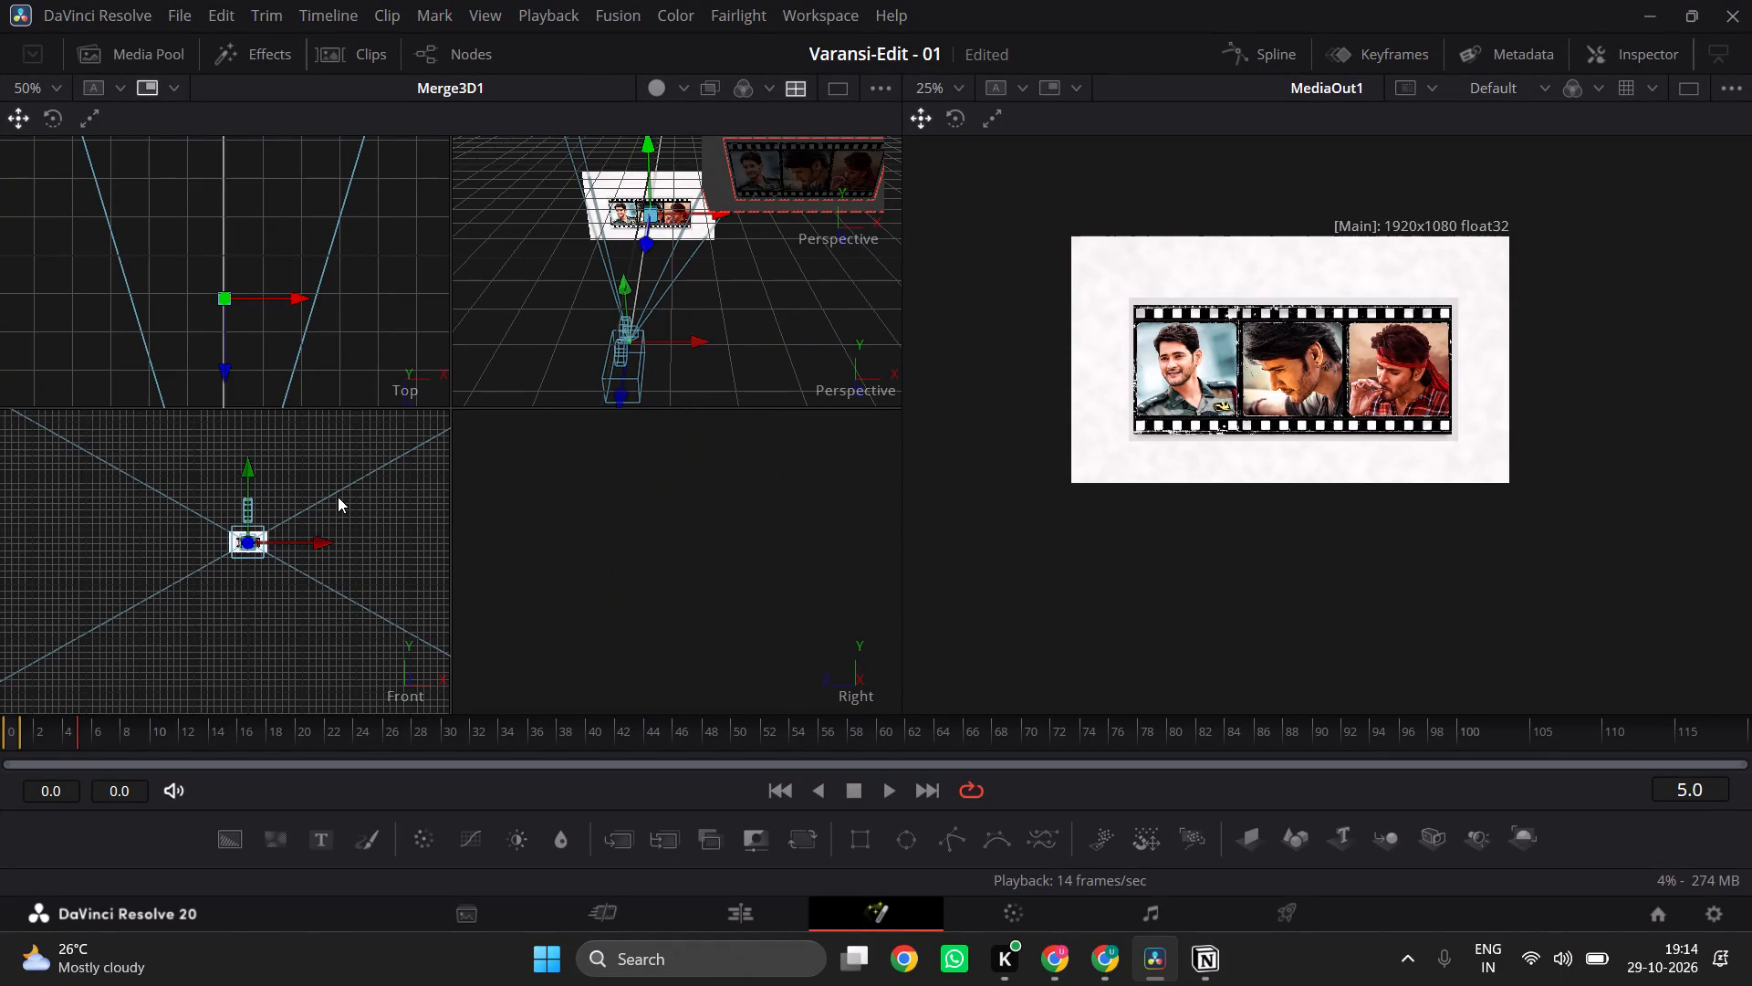
pyautogui.keyDown('ctrl'); pyautogui.scroll(-5, 338, 497); pyautogui.keyUp('ctrl')
pyautogui.keyDown('ctrl'); pyautogui.scroll(-6, 312, 337); pyautogui.keyUp('ctrl')
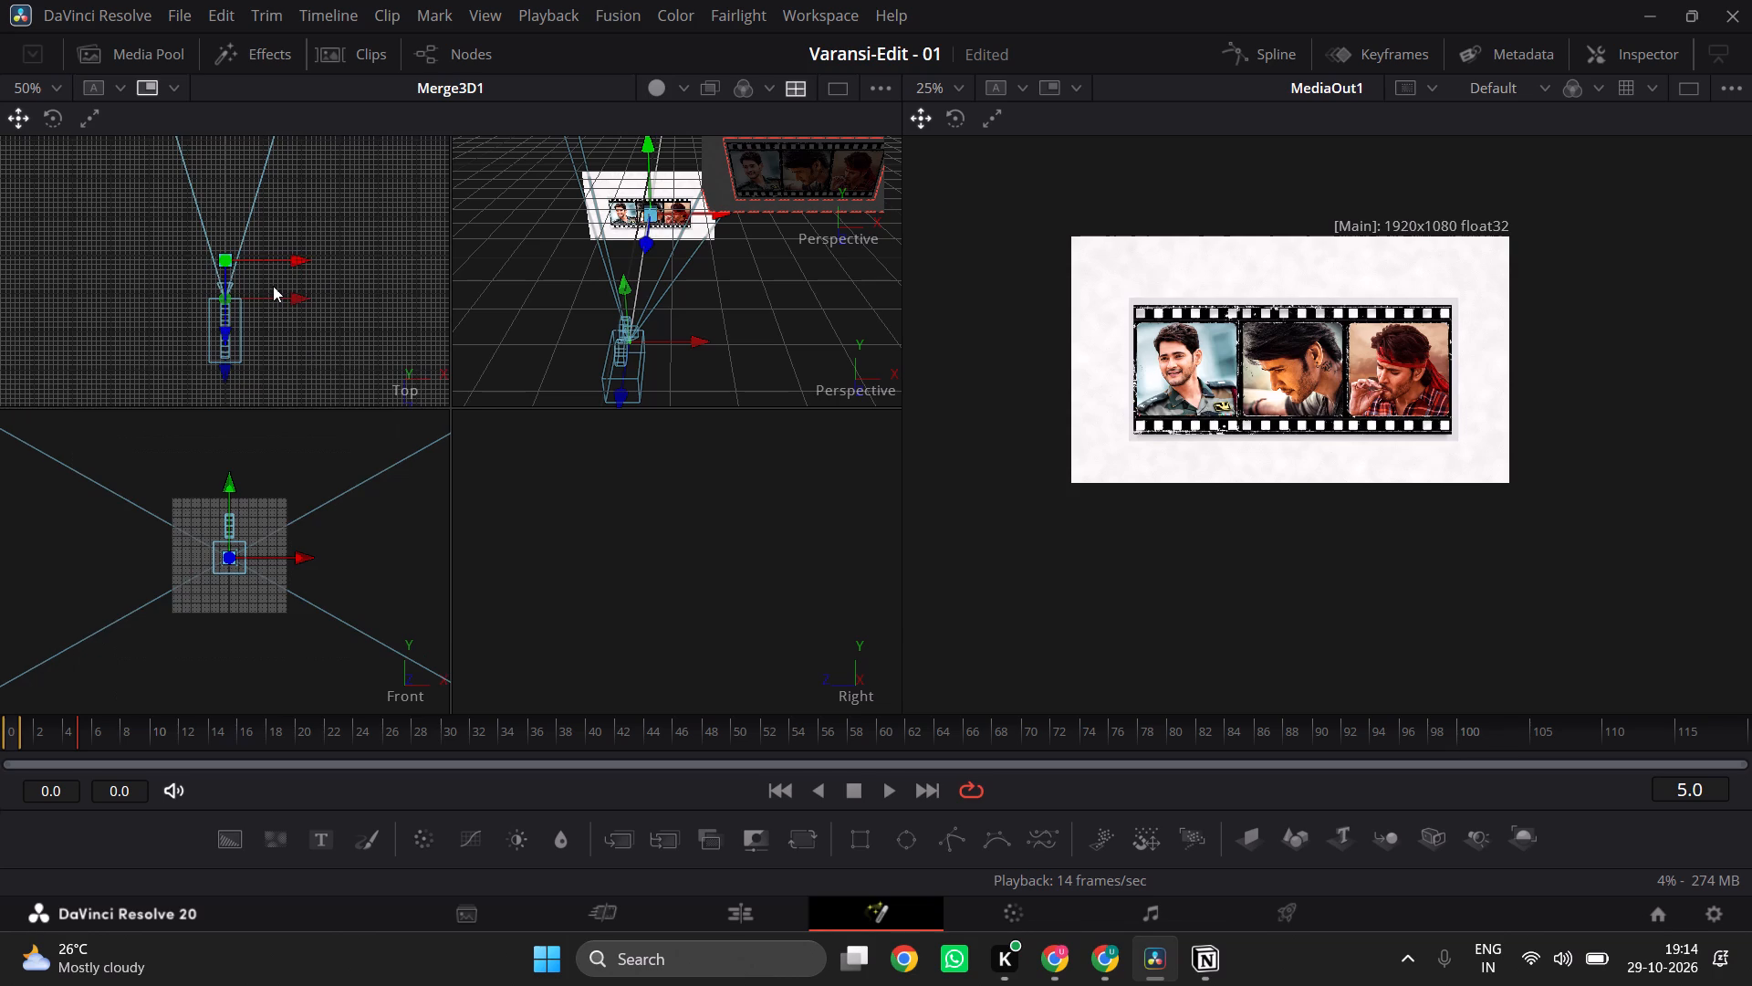
pyautogui.keyDown('ctrl'); pyautogui.scroll(9, 273, 286); pyautogui.keyUp('ctrl')
pyautogui.scroll(-1, 273, 286)
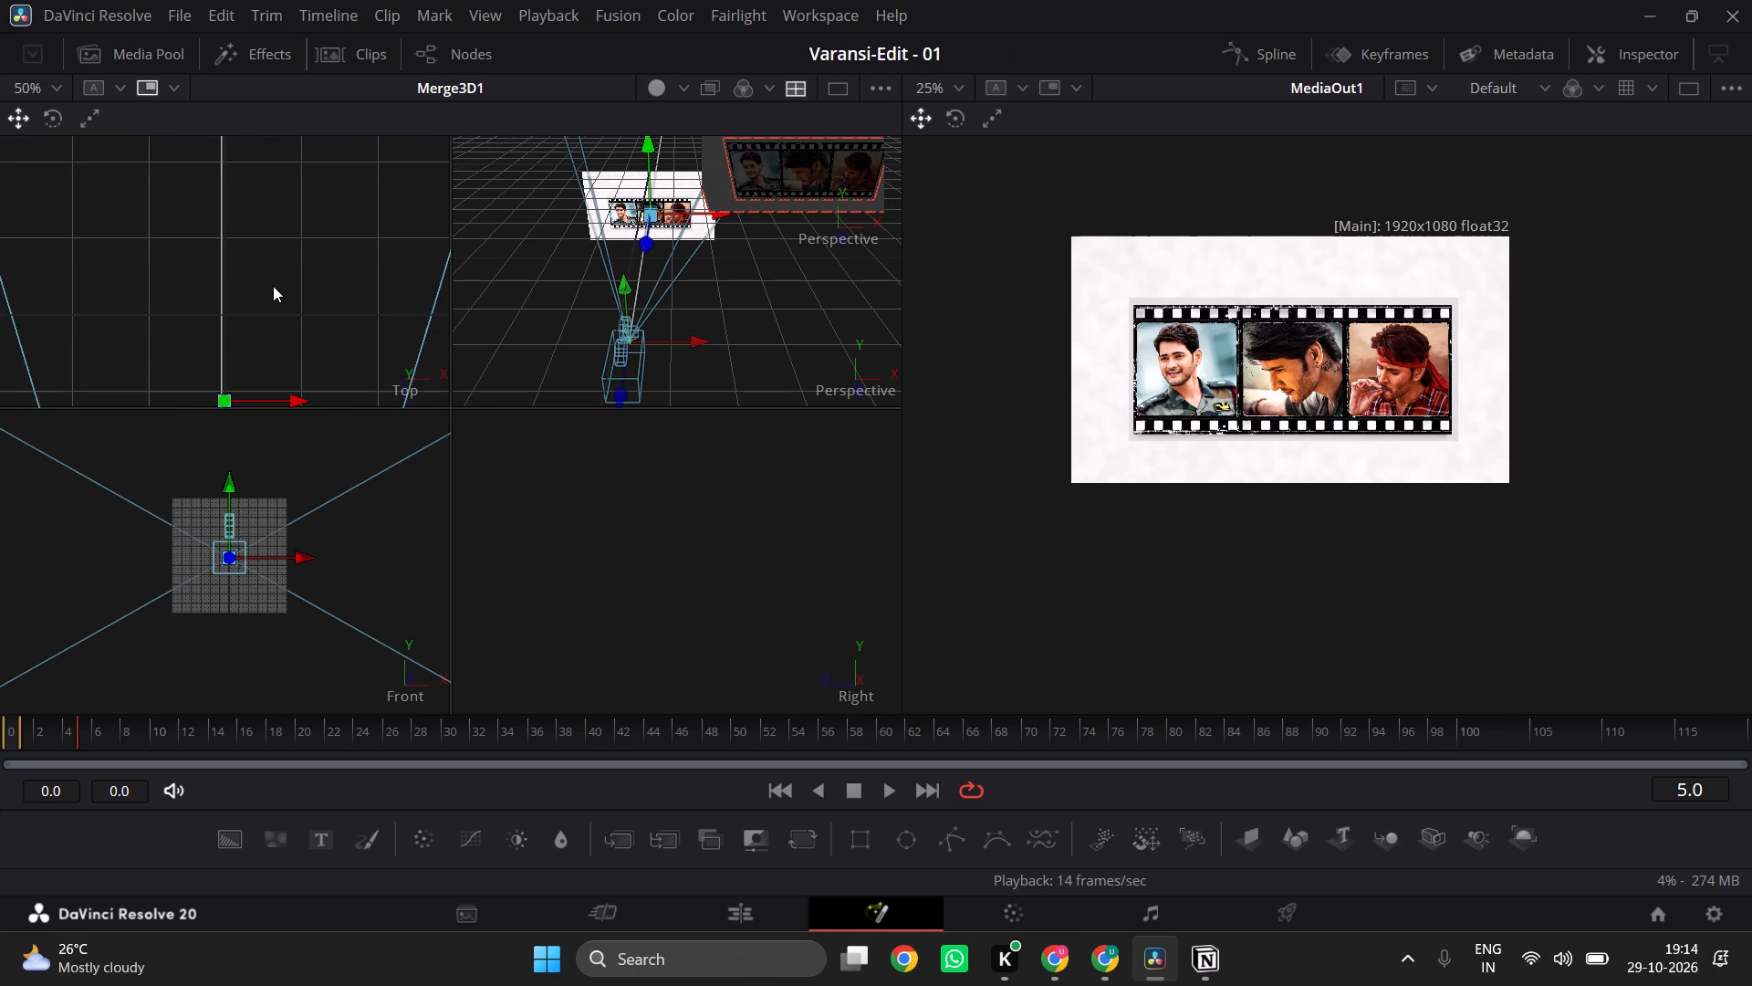
pyautogui.keyDown('ctrl'); pyautogui.scroll(1, 749, 320); pyautogui.keyUp('ctrl')
pyautogui.keyDown('ctrl'); pyautogui.scroll(-2, 749, 320); pyautogui.keyUp('ctrl')
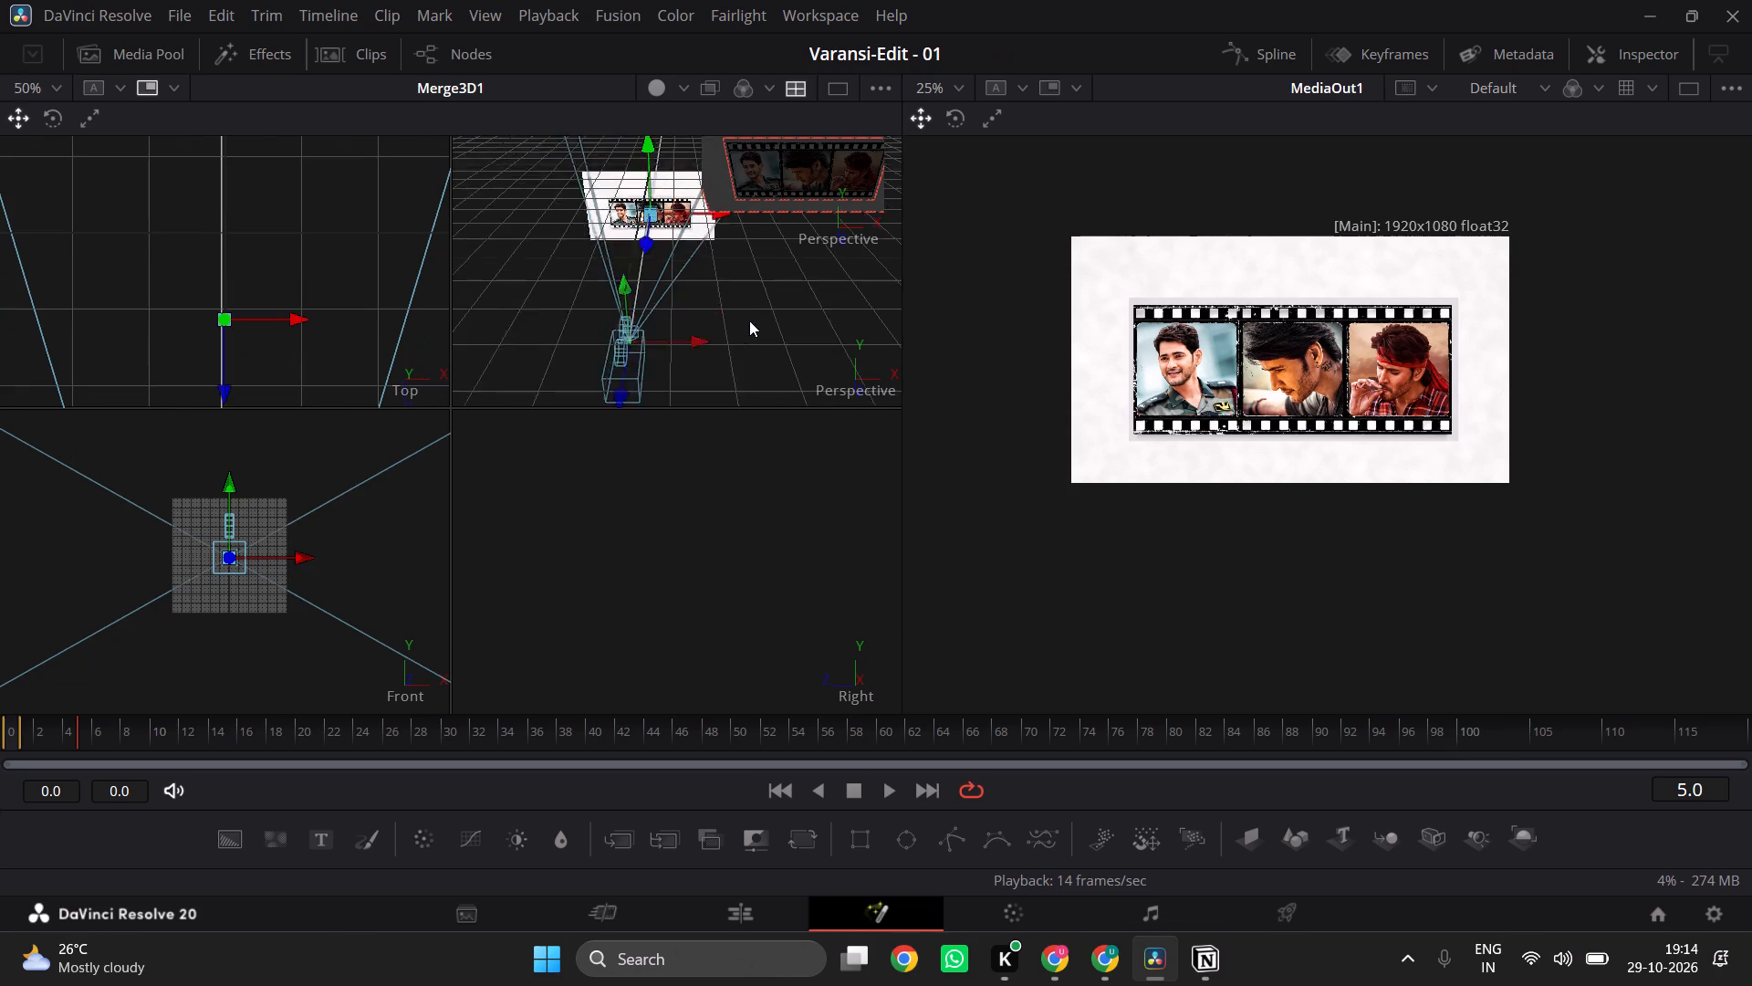
pyautogui.keyDown('ctrl'); pyautogui.scroll(-1, 749, 320); pyautogui.keyUp('ctrl')
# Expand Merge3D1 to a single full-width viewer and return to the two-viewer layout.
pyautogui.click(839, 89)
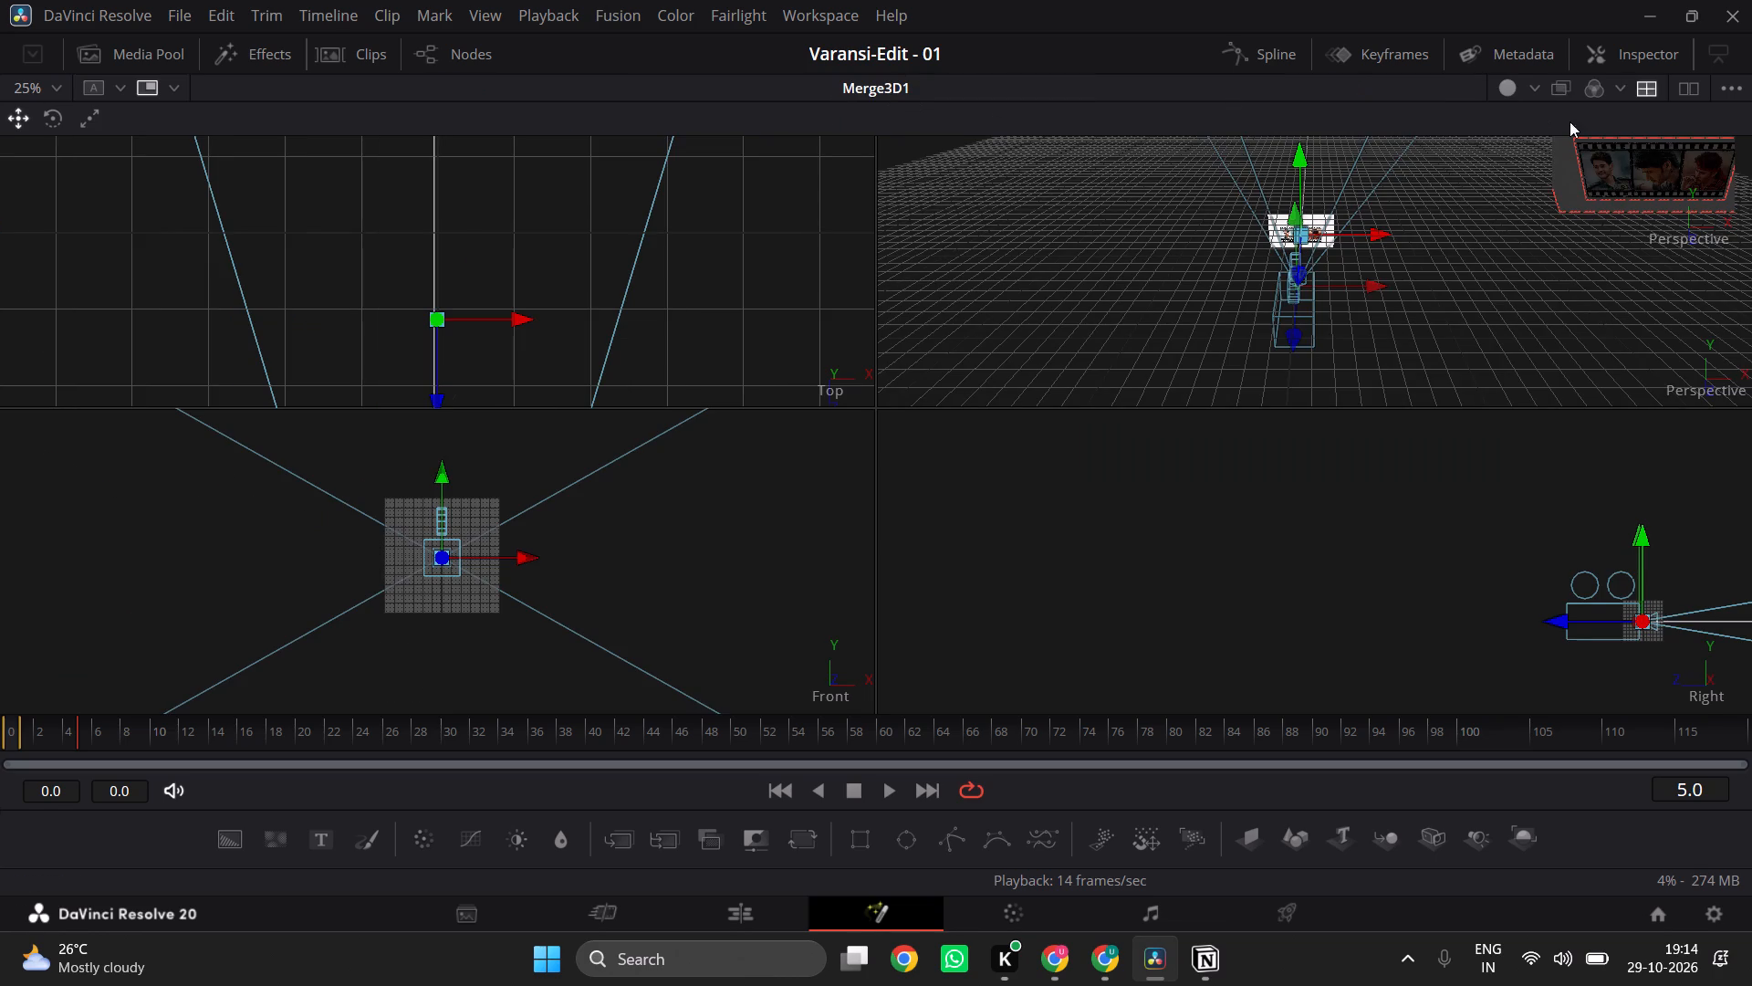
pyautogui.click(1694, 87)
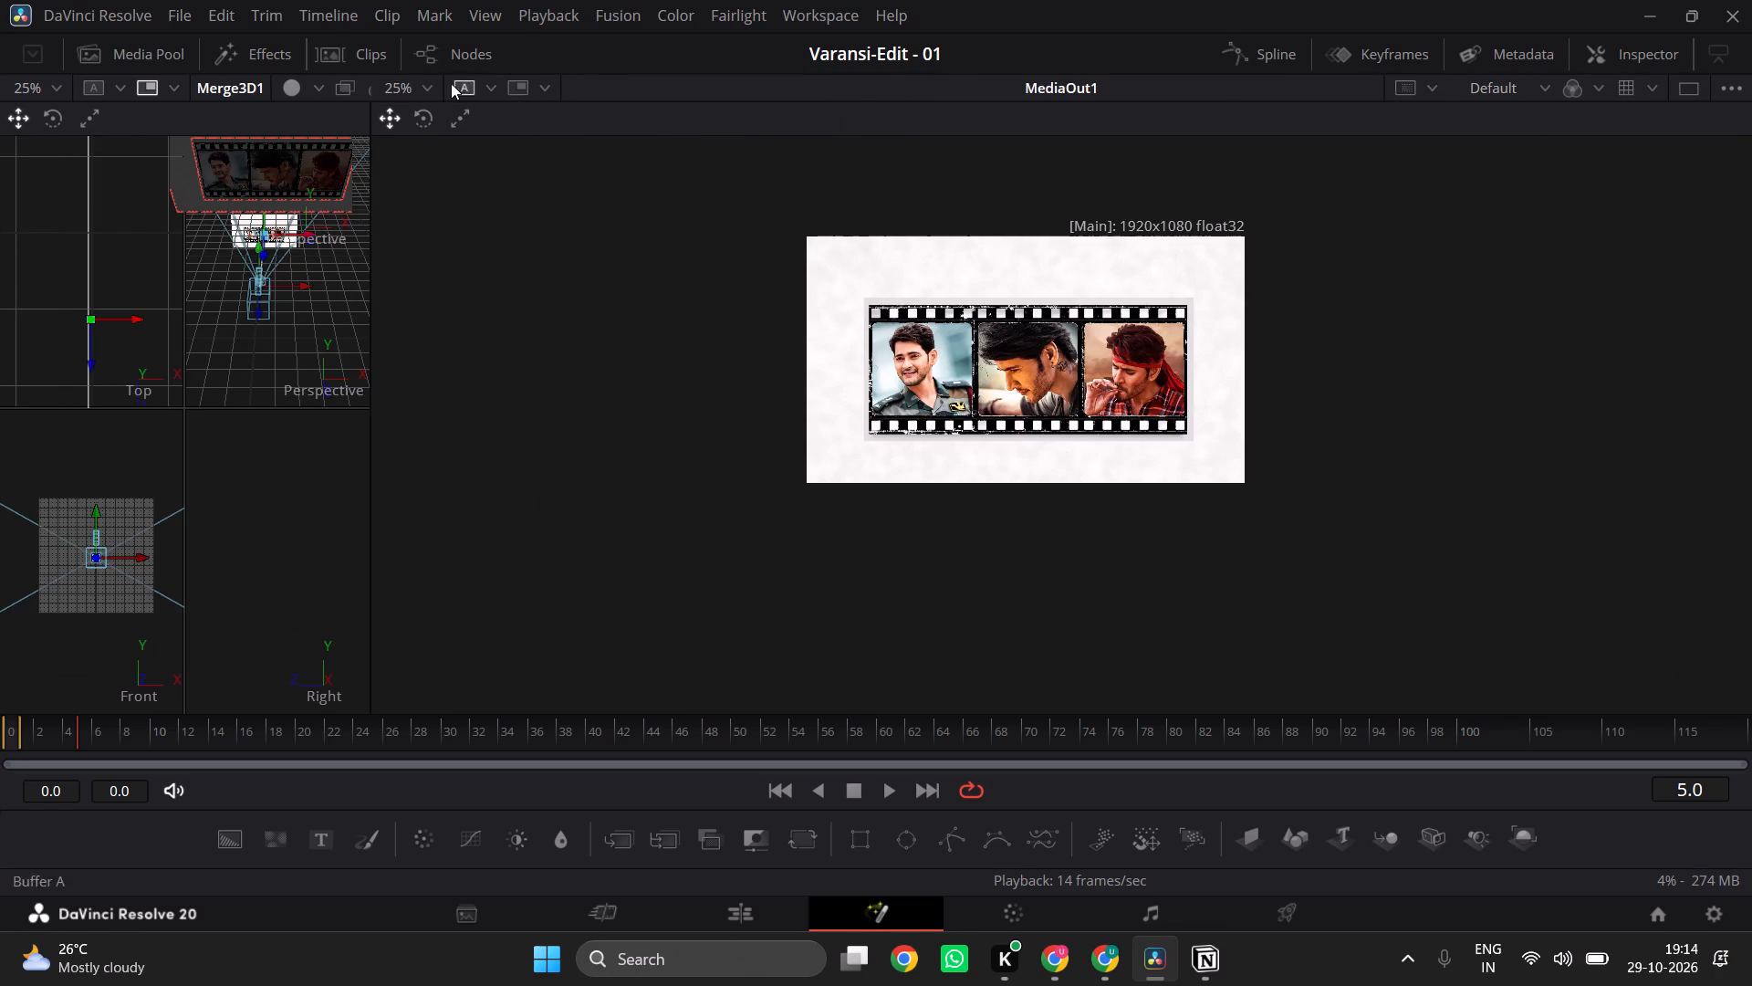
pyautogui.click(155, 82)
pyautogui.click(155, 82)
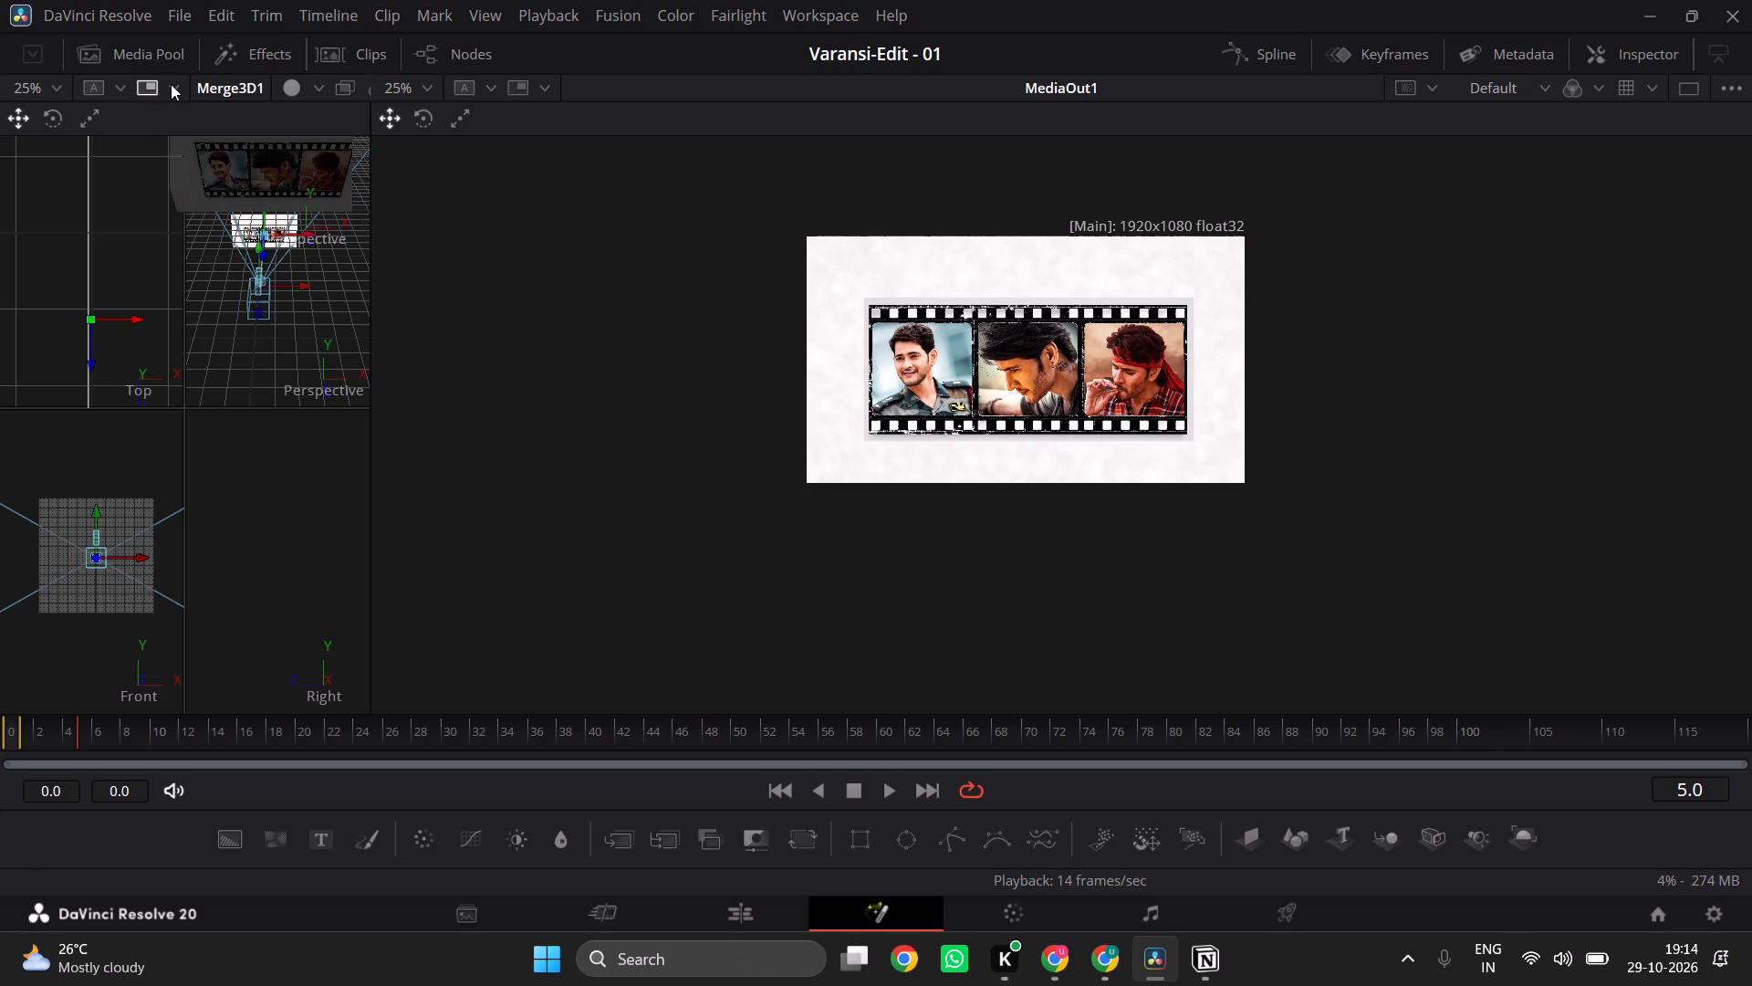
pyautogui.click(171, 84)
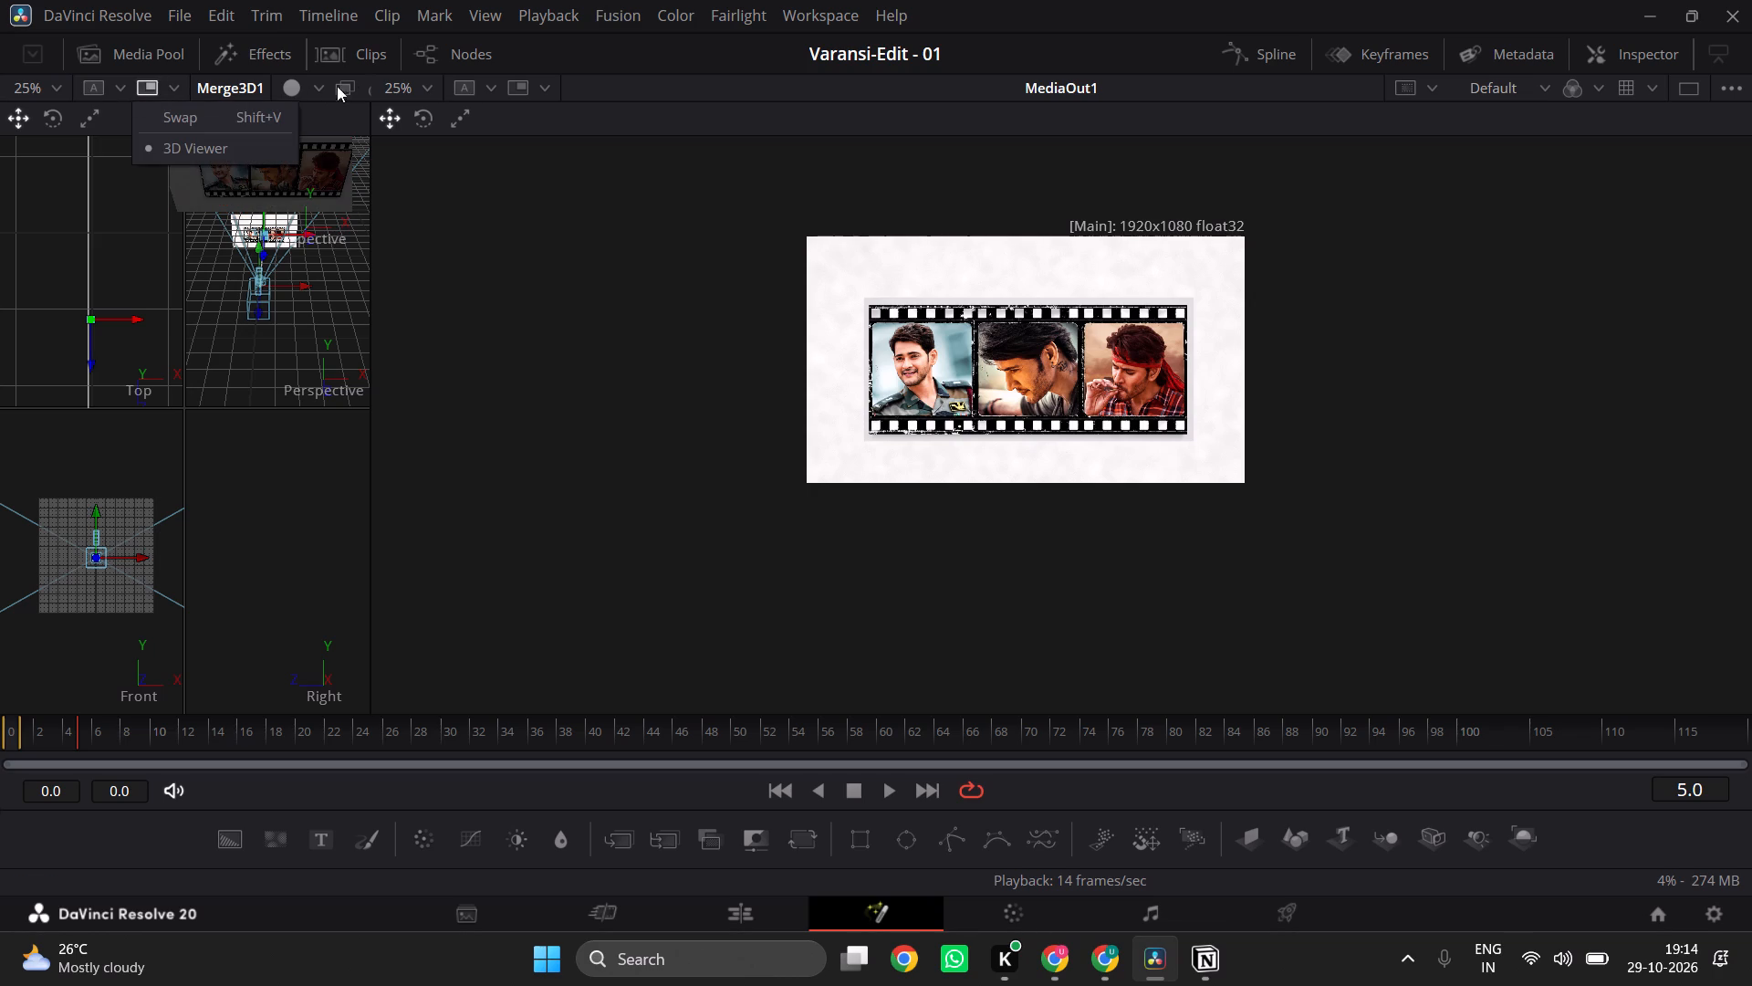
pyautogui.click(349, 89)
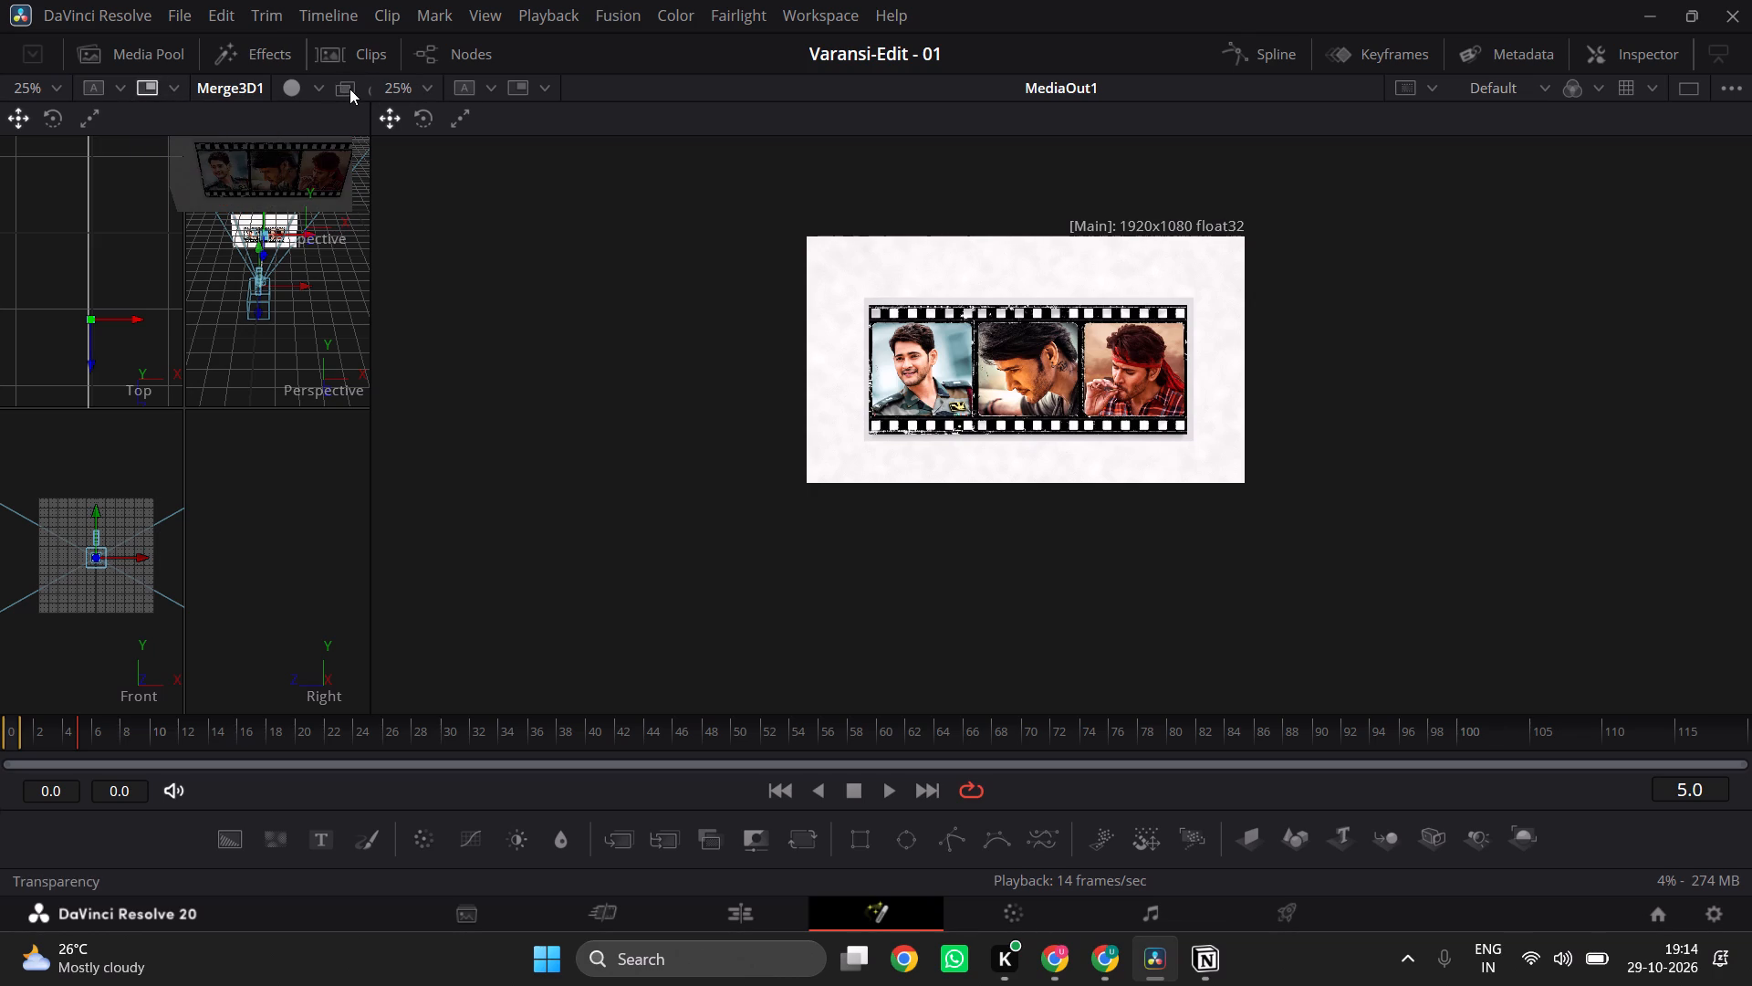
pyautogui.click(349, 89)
# Show the histogram sub-view in the MediaOut1 viewer.
pyautogui.click(514, 82)
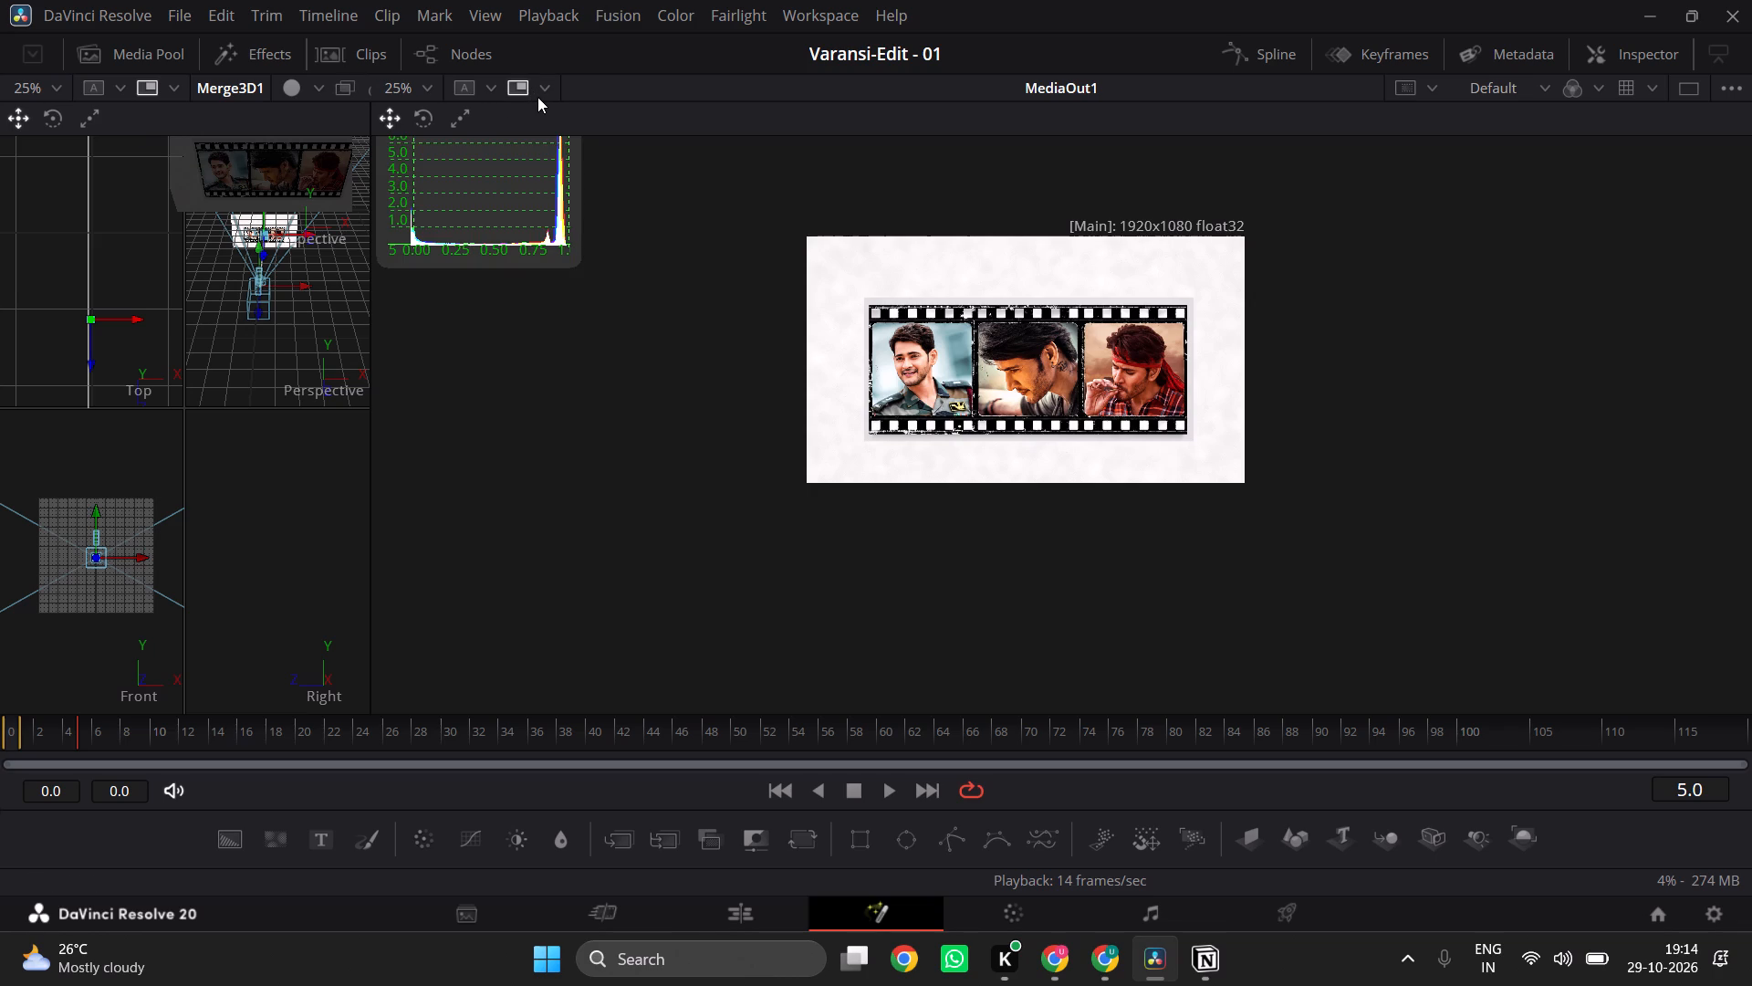
pyautogui.click(537, 97)
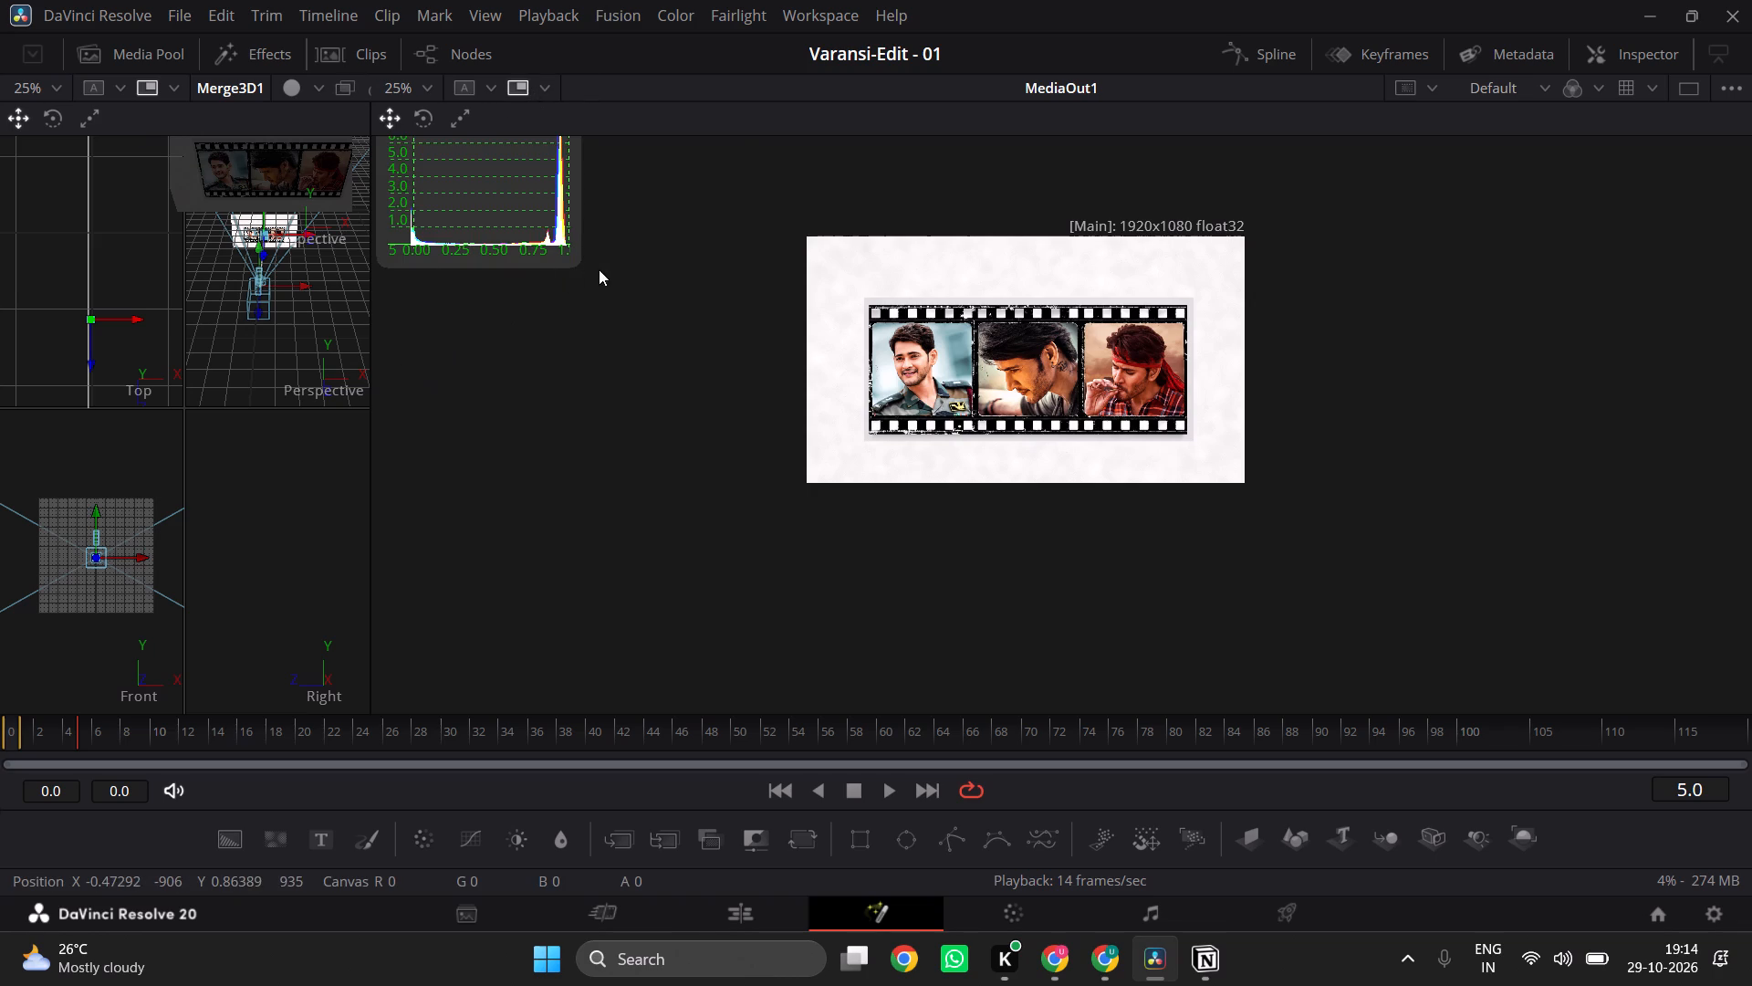
pyautogui.click(556, 431)
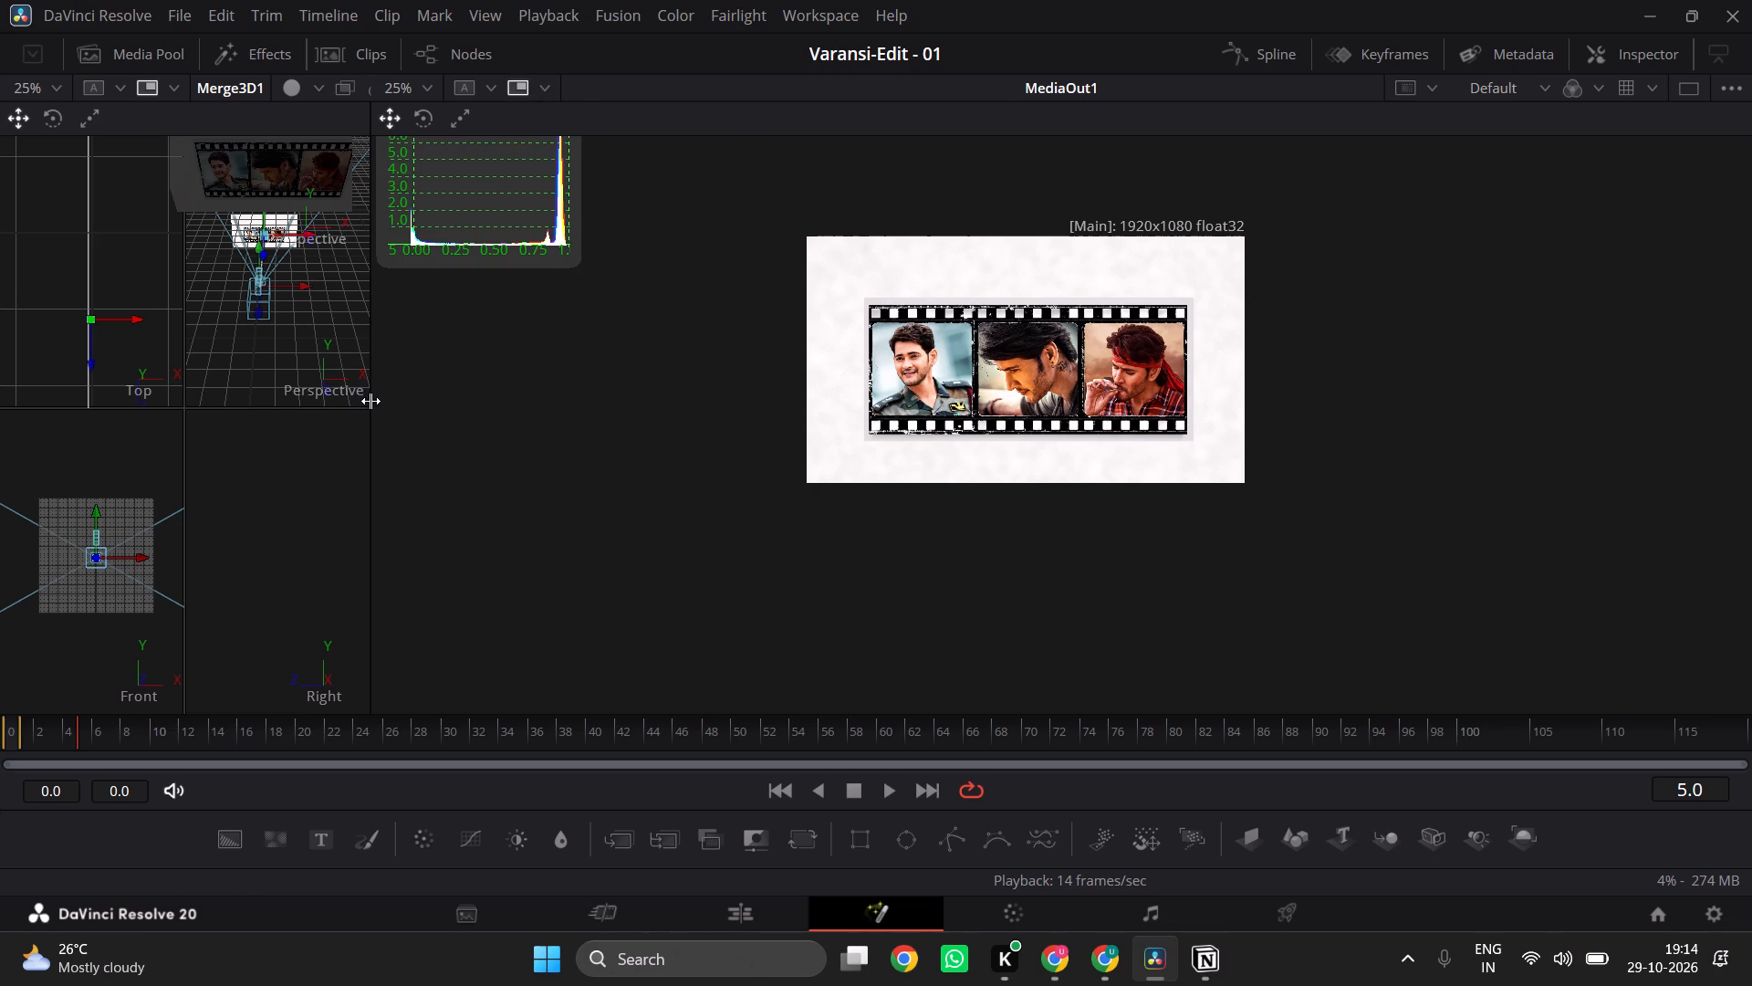
# Widen the Merge3D1 viewer and return it from the four-view layout to the single Perspective view.
pyautogui.moveTo(370, 401); pyautogui.dragTo(703, 389)
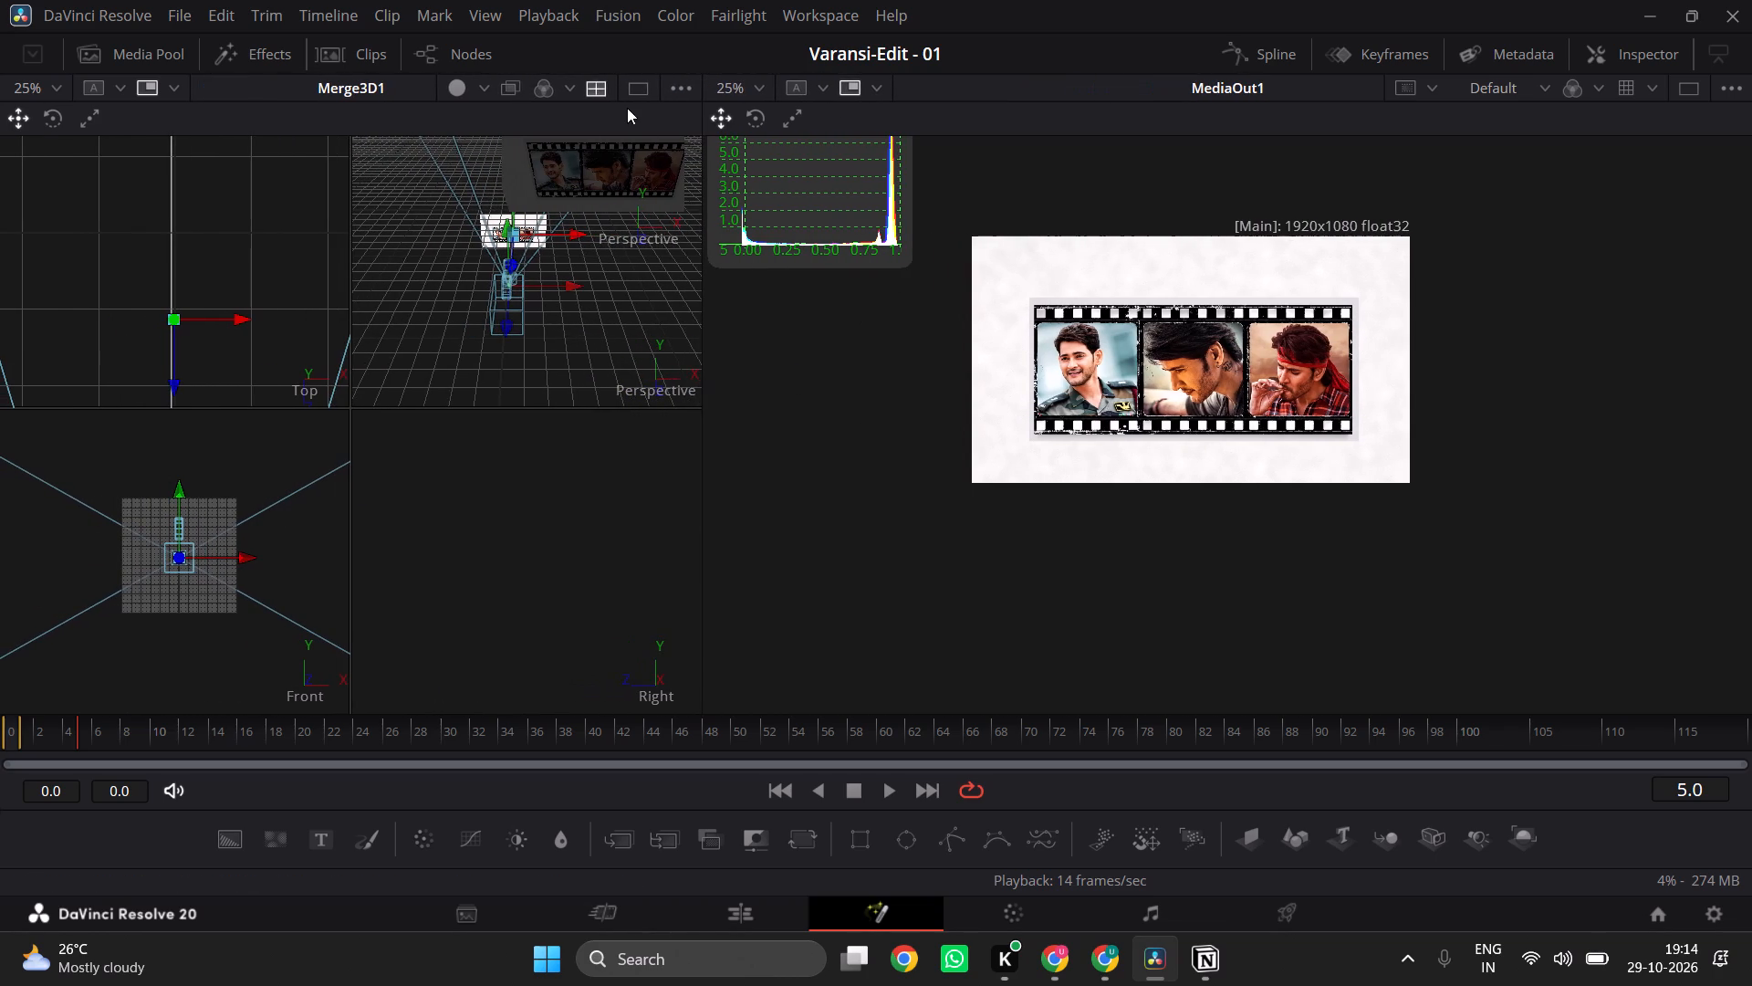
pyautogui.click(600, 91)
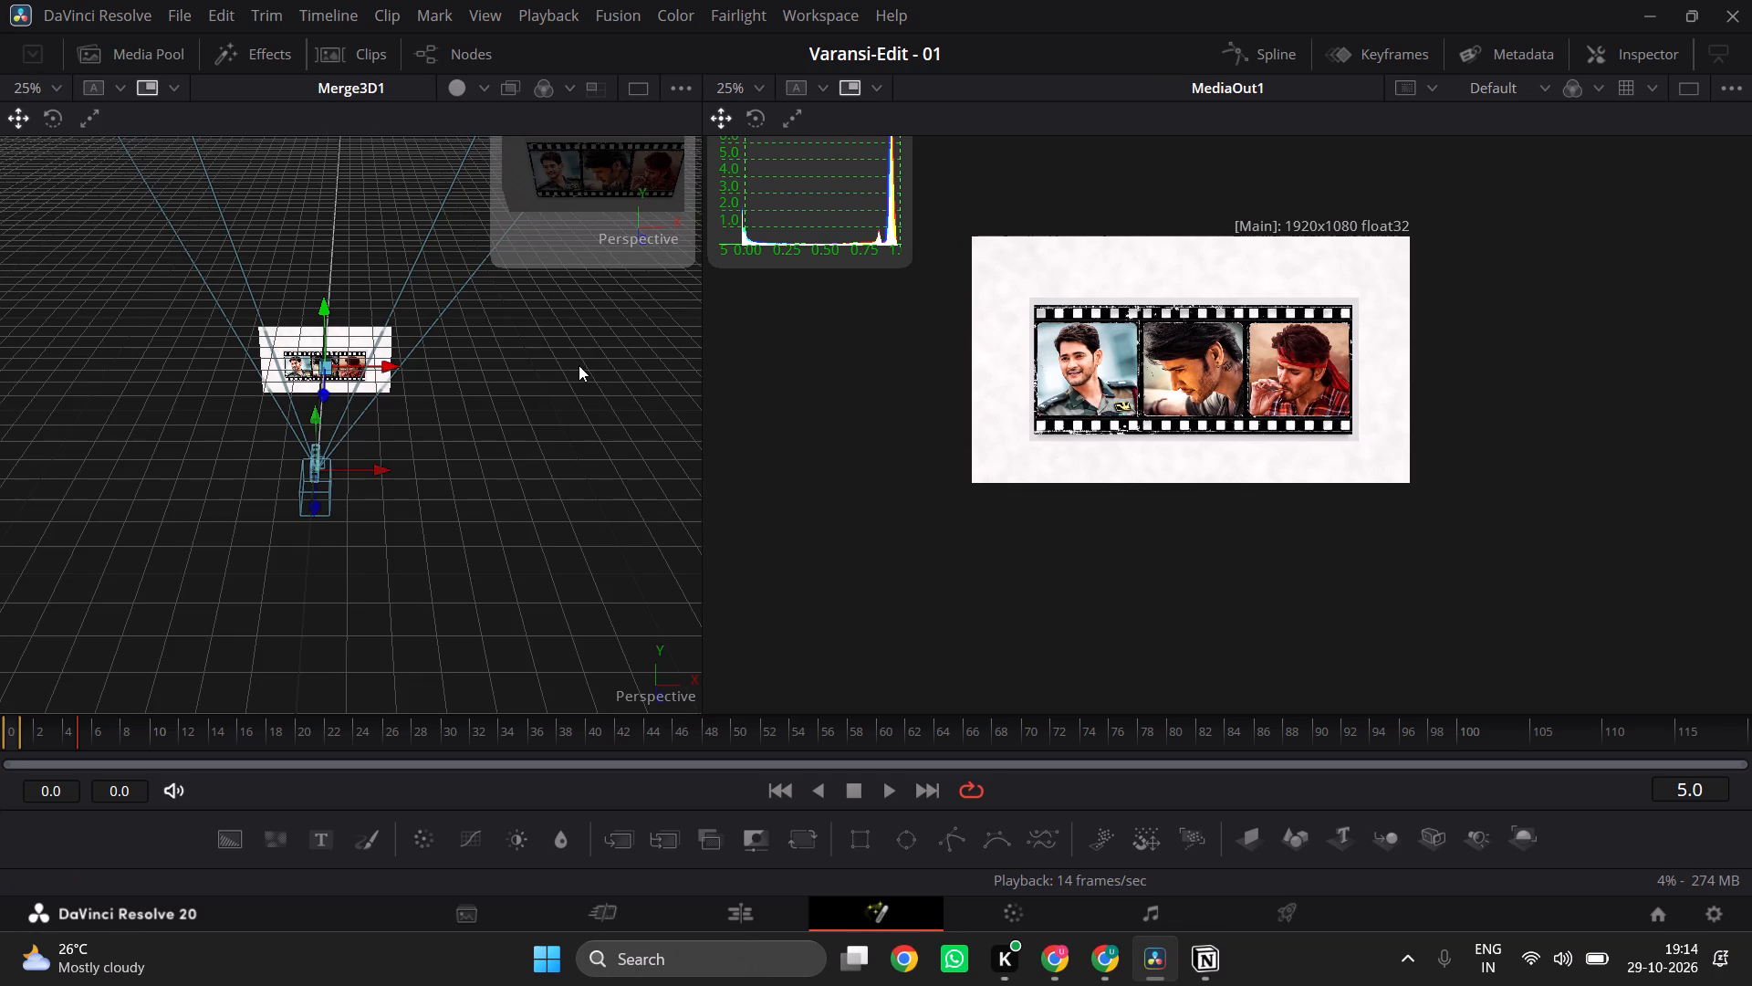
pyautogui.click(579, 365)
# Hide the histogram sub-view in the MediaOut1 viewer.
pyautogui.click(871, 86)
pyautogui.click(811, 96)
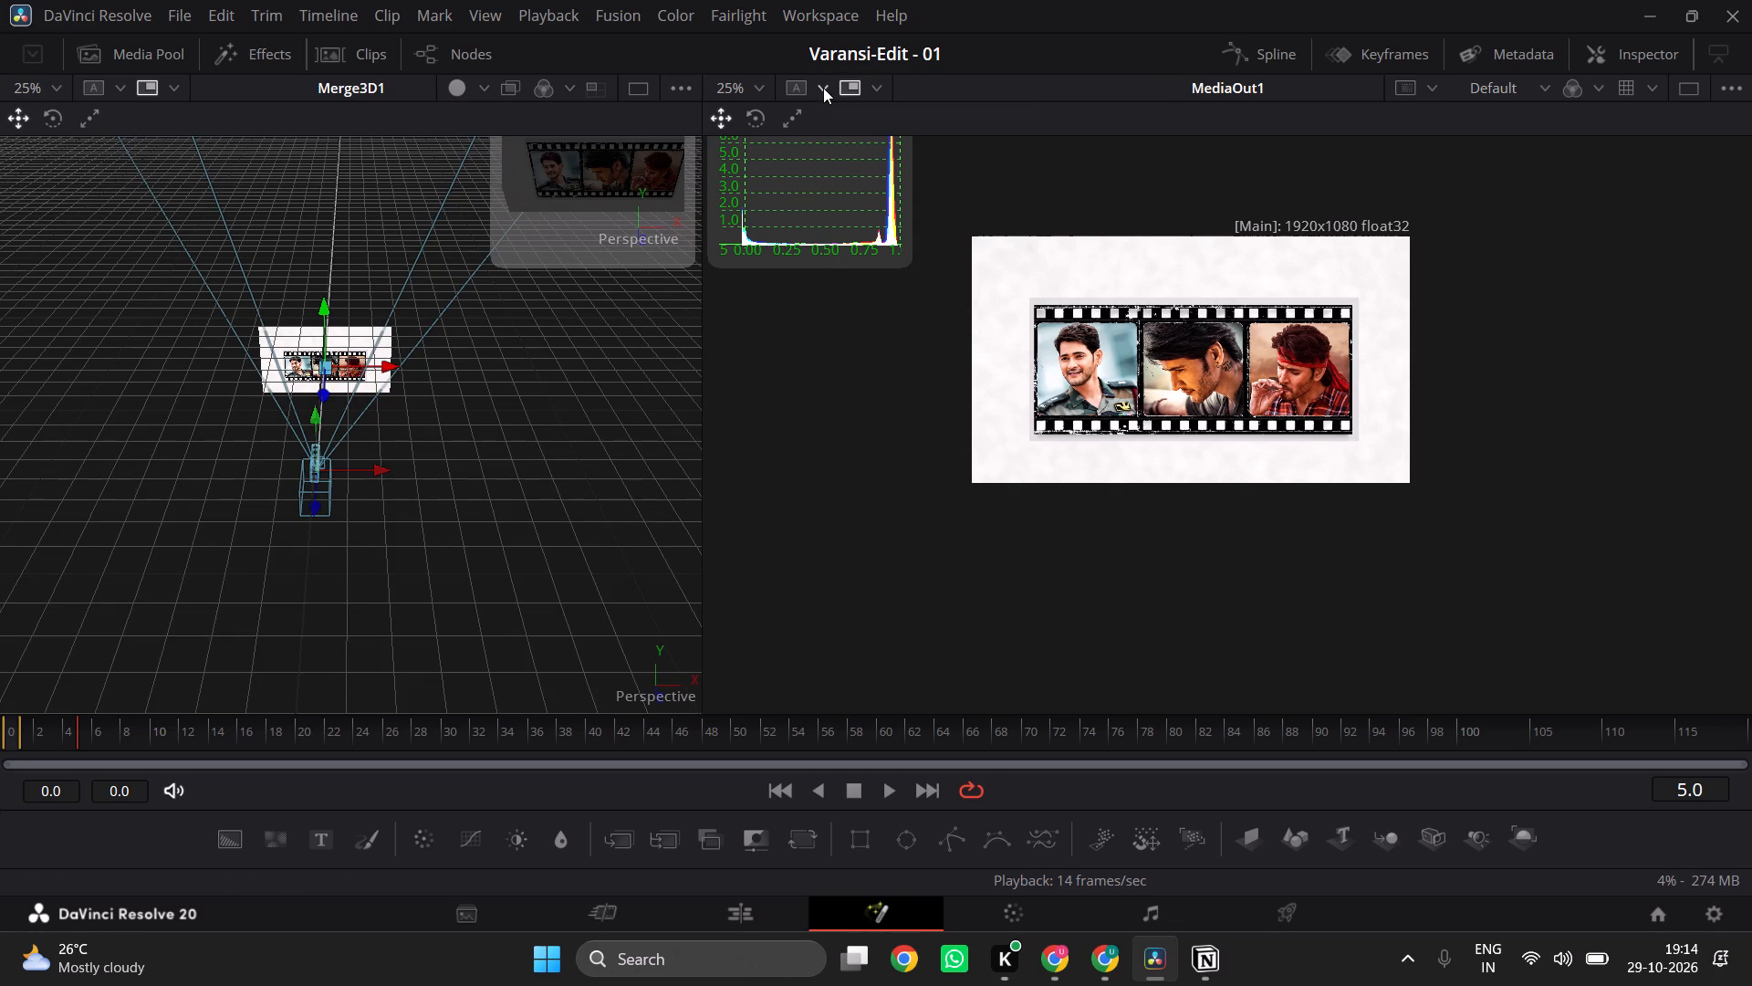
pyautogui.click(823, 88)
pyautogui.moveTo(788, 335); pyautogui.dragTo(808, 220)
pyautogui.tripleClick(808, 220)
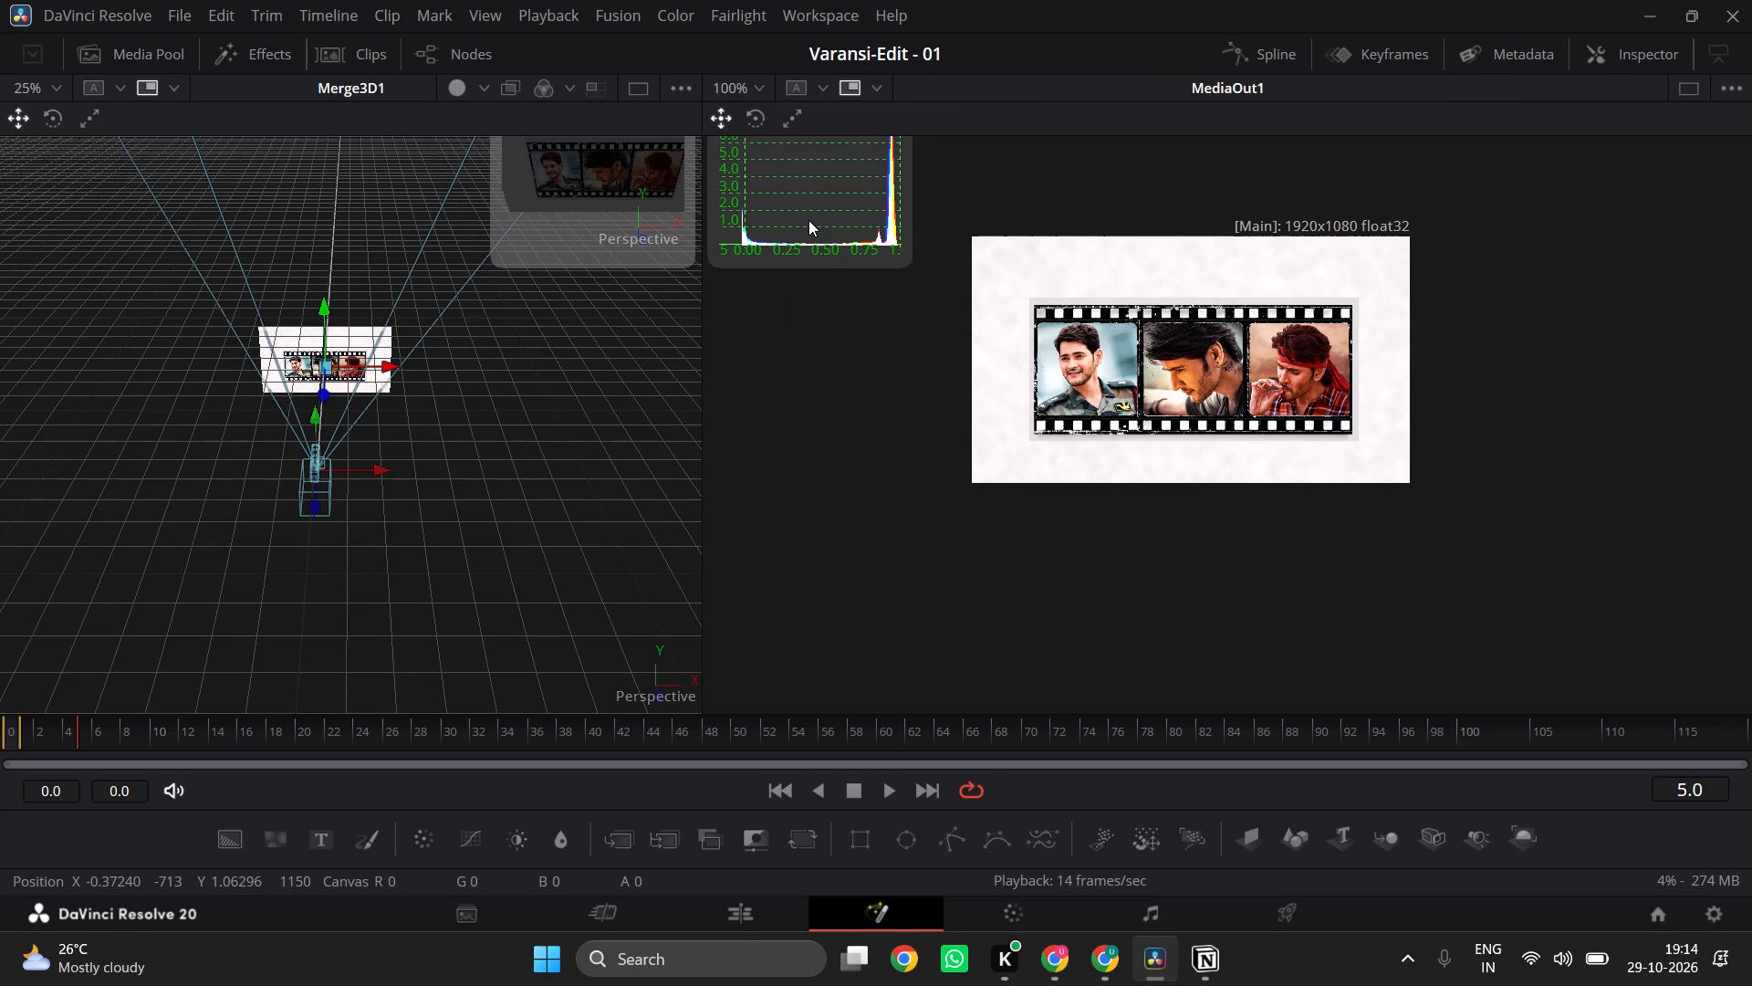
pyautogui.scroll(1, 808, 220)
pyautogui.click(808, 220)
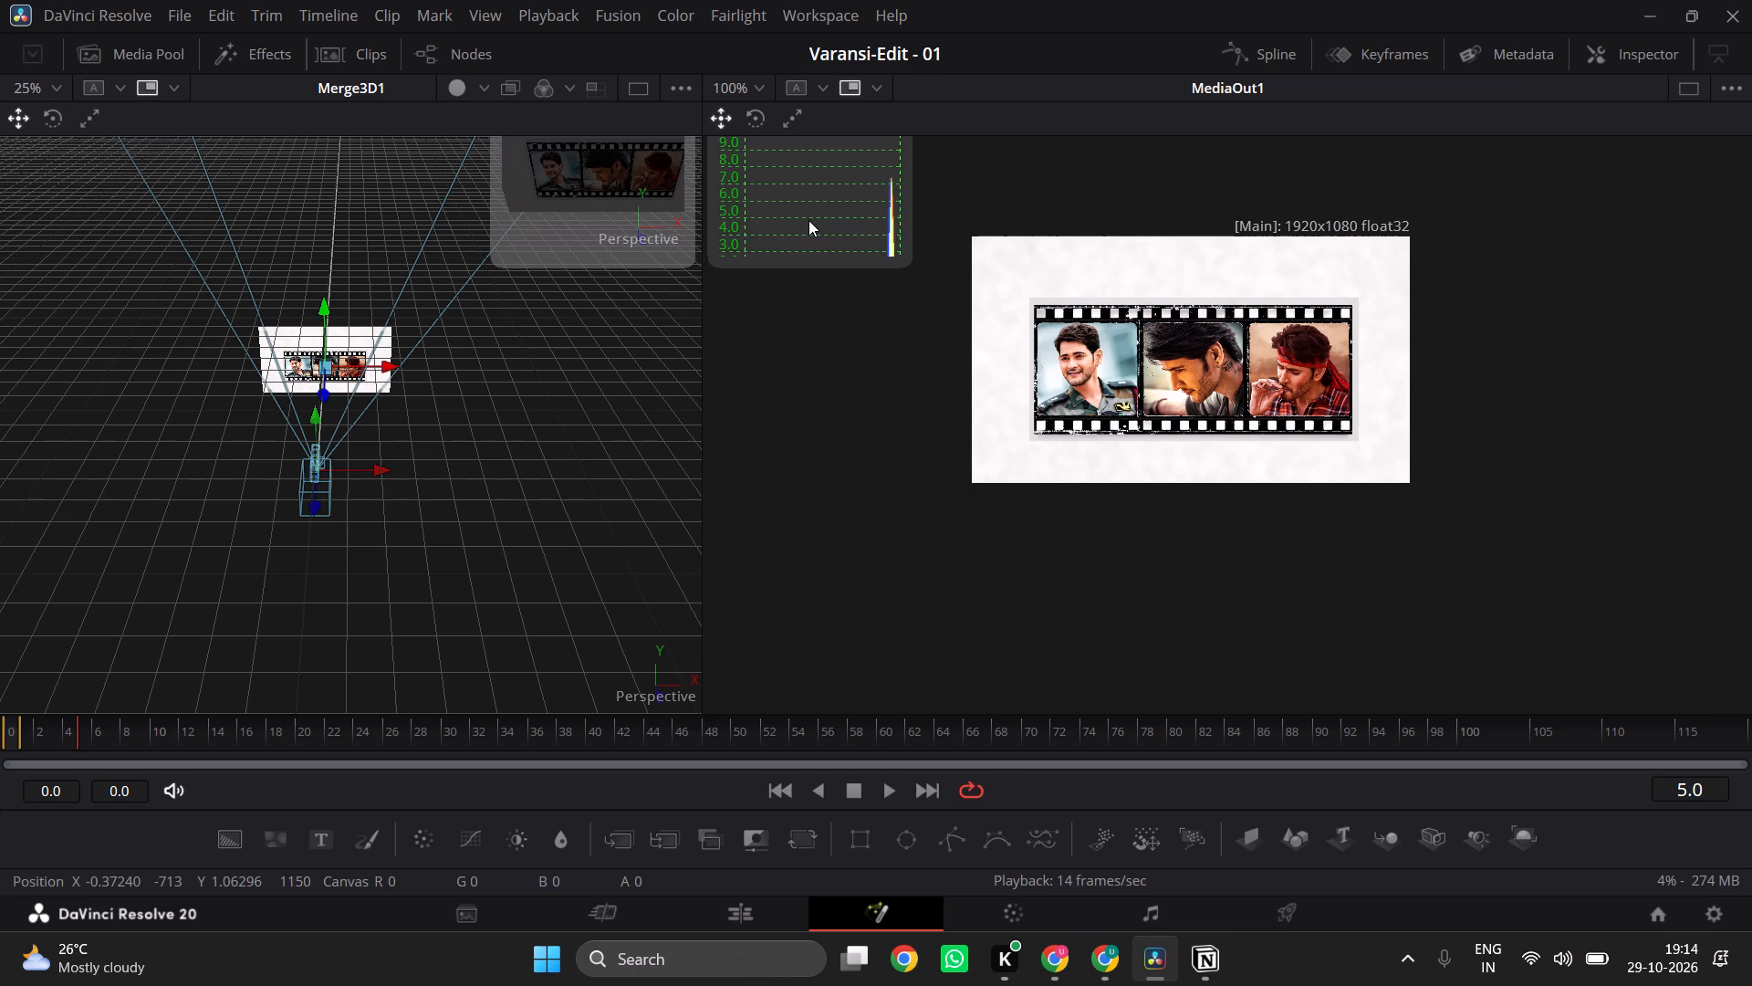
pyautogui.click(805, 220)
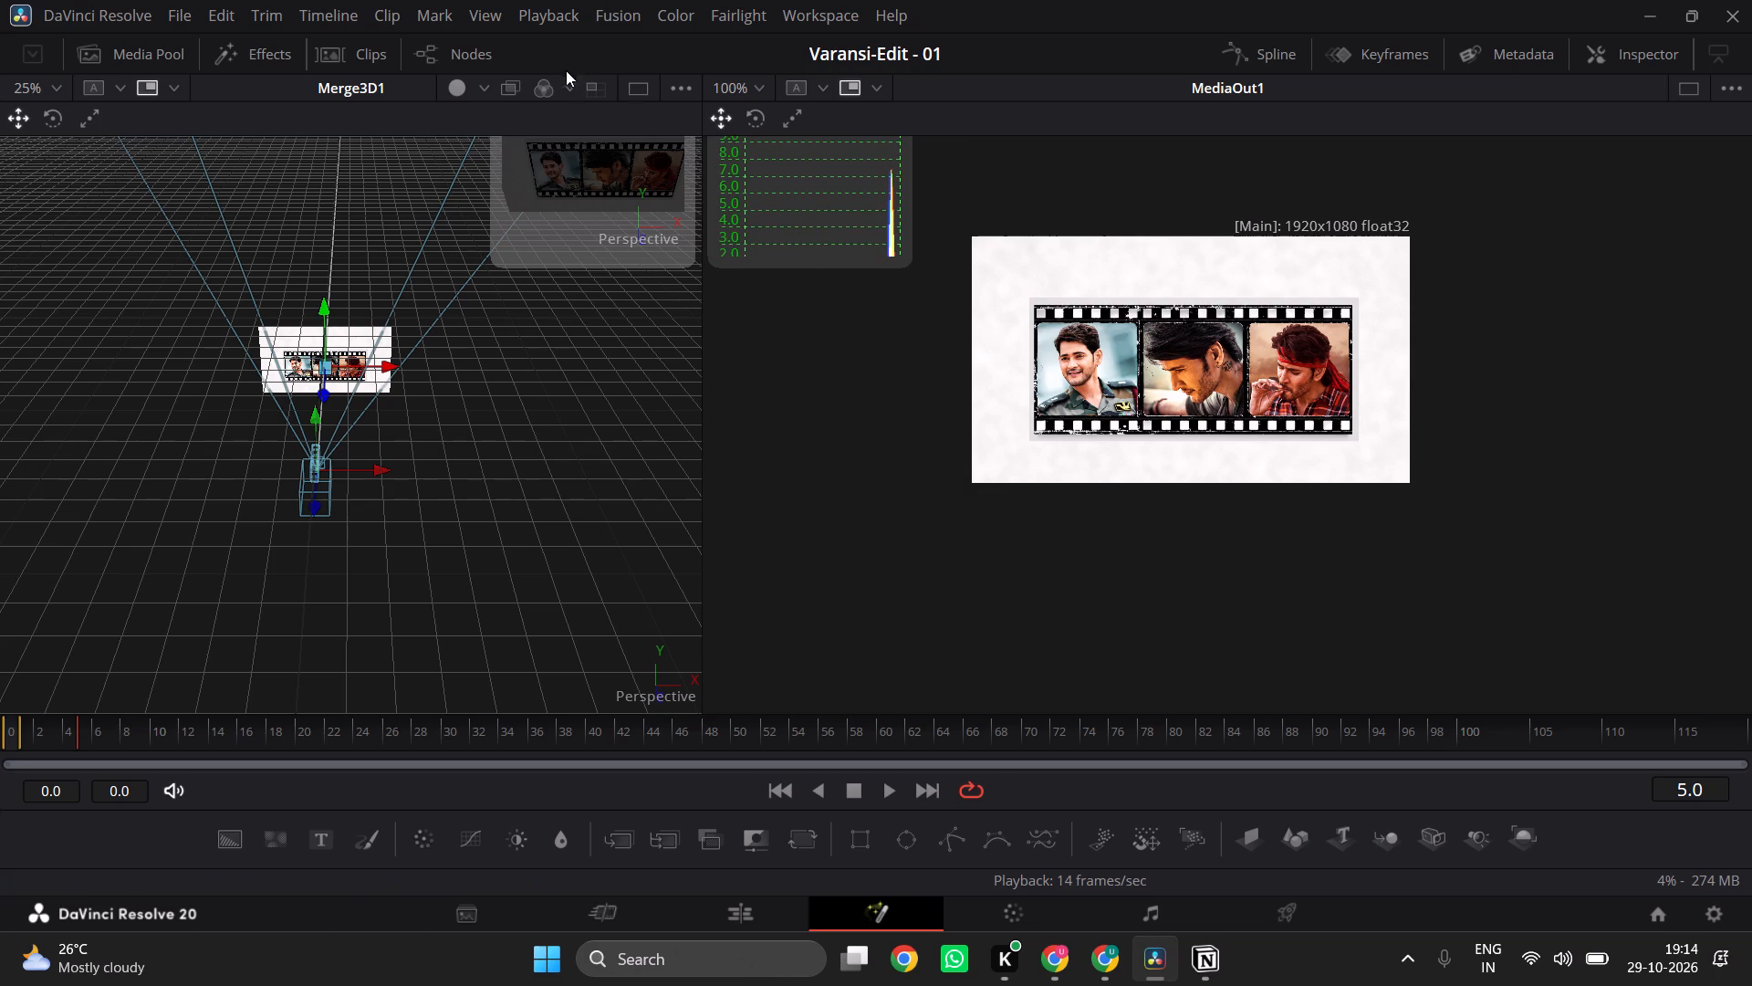
pyautogui.click(850, 86)
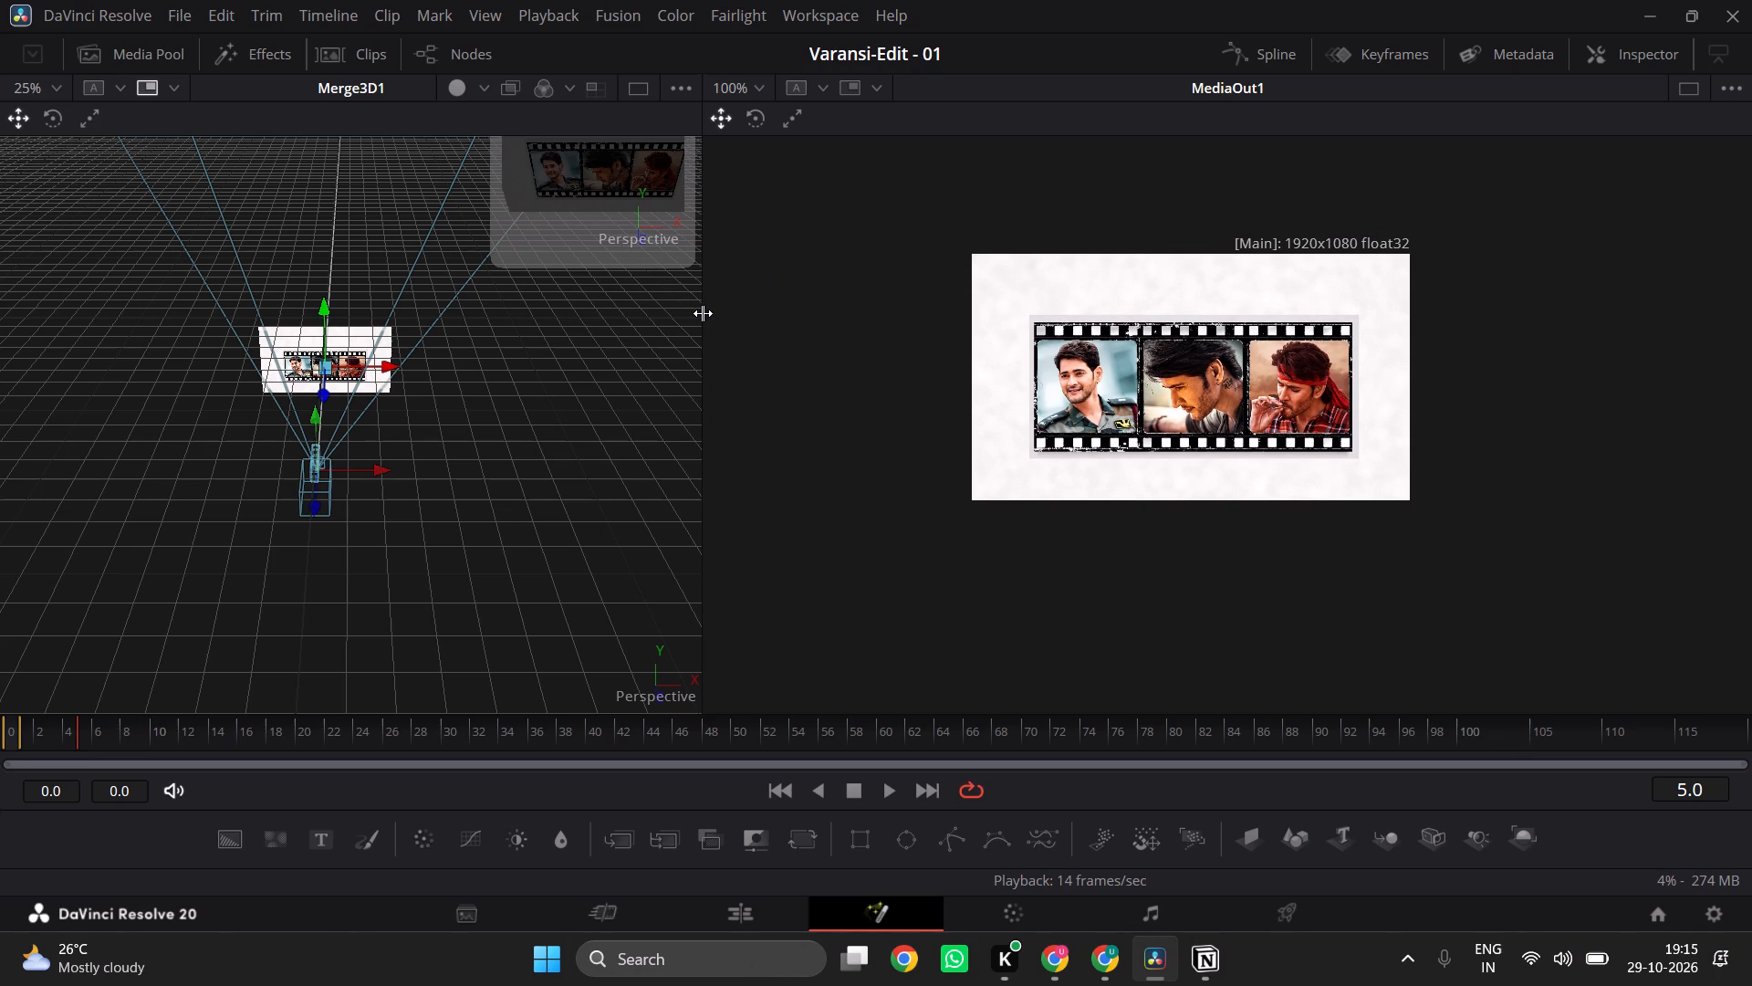
# Widen the Merge3D1 viewer to about two-thirds of the width and show the node graph.
pyautogui.moveTo(703, 313); pyautogui.dragTo(1170, 330)
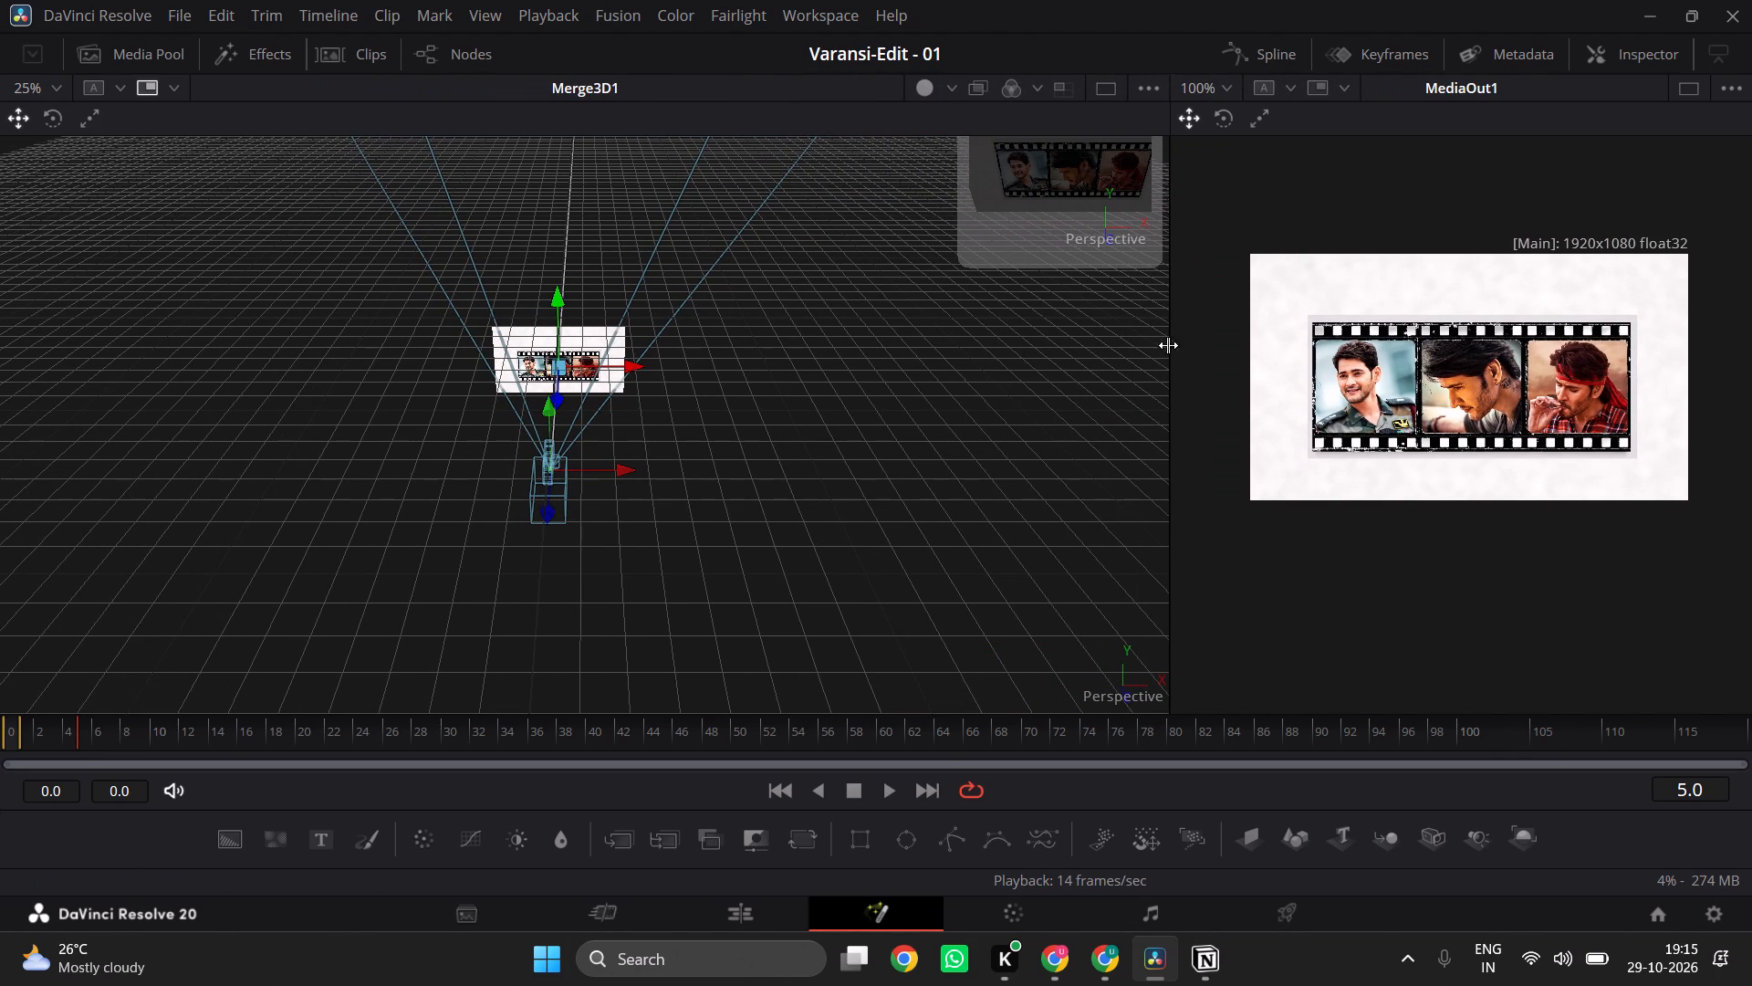
pyautogui.click(425, 65)
pyautogui.click(1323, 820)
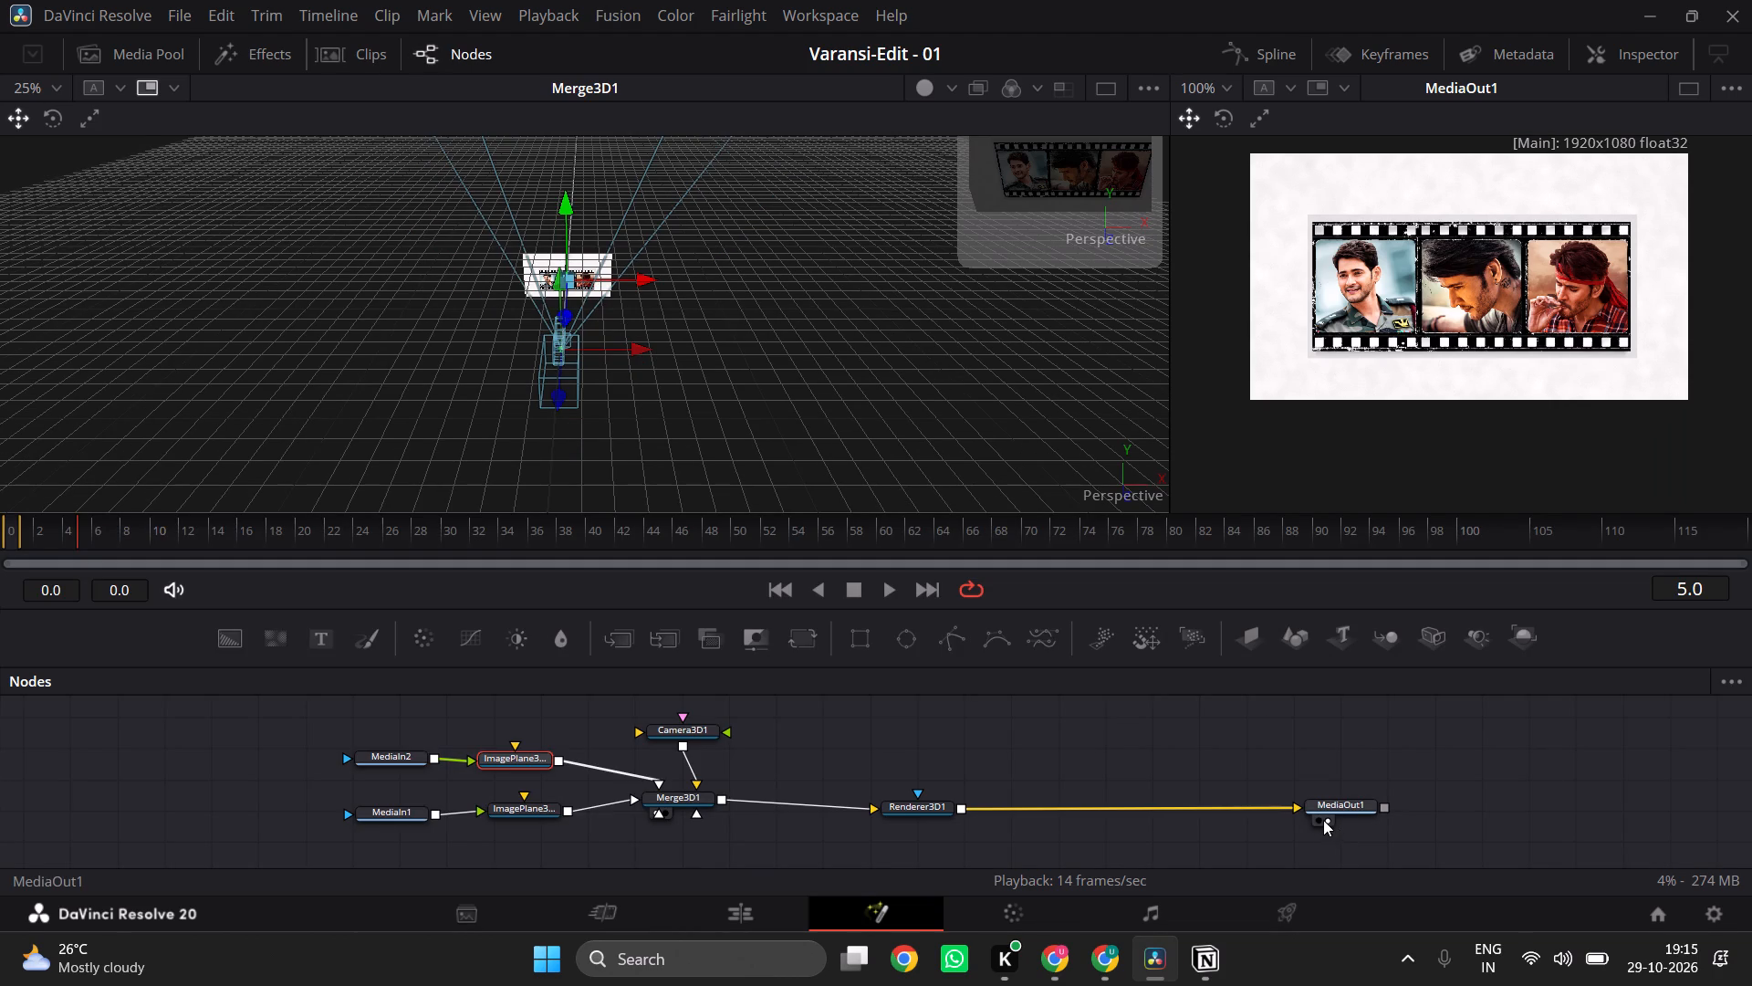
pyautogui.click(1323, 820)
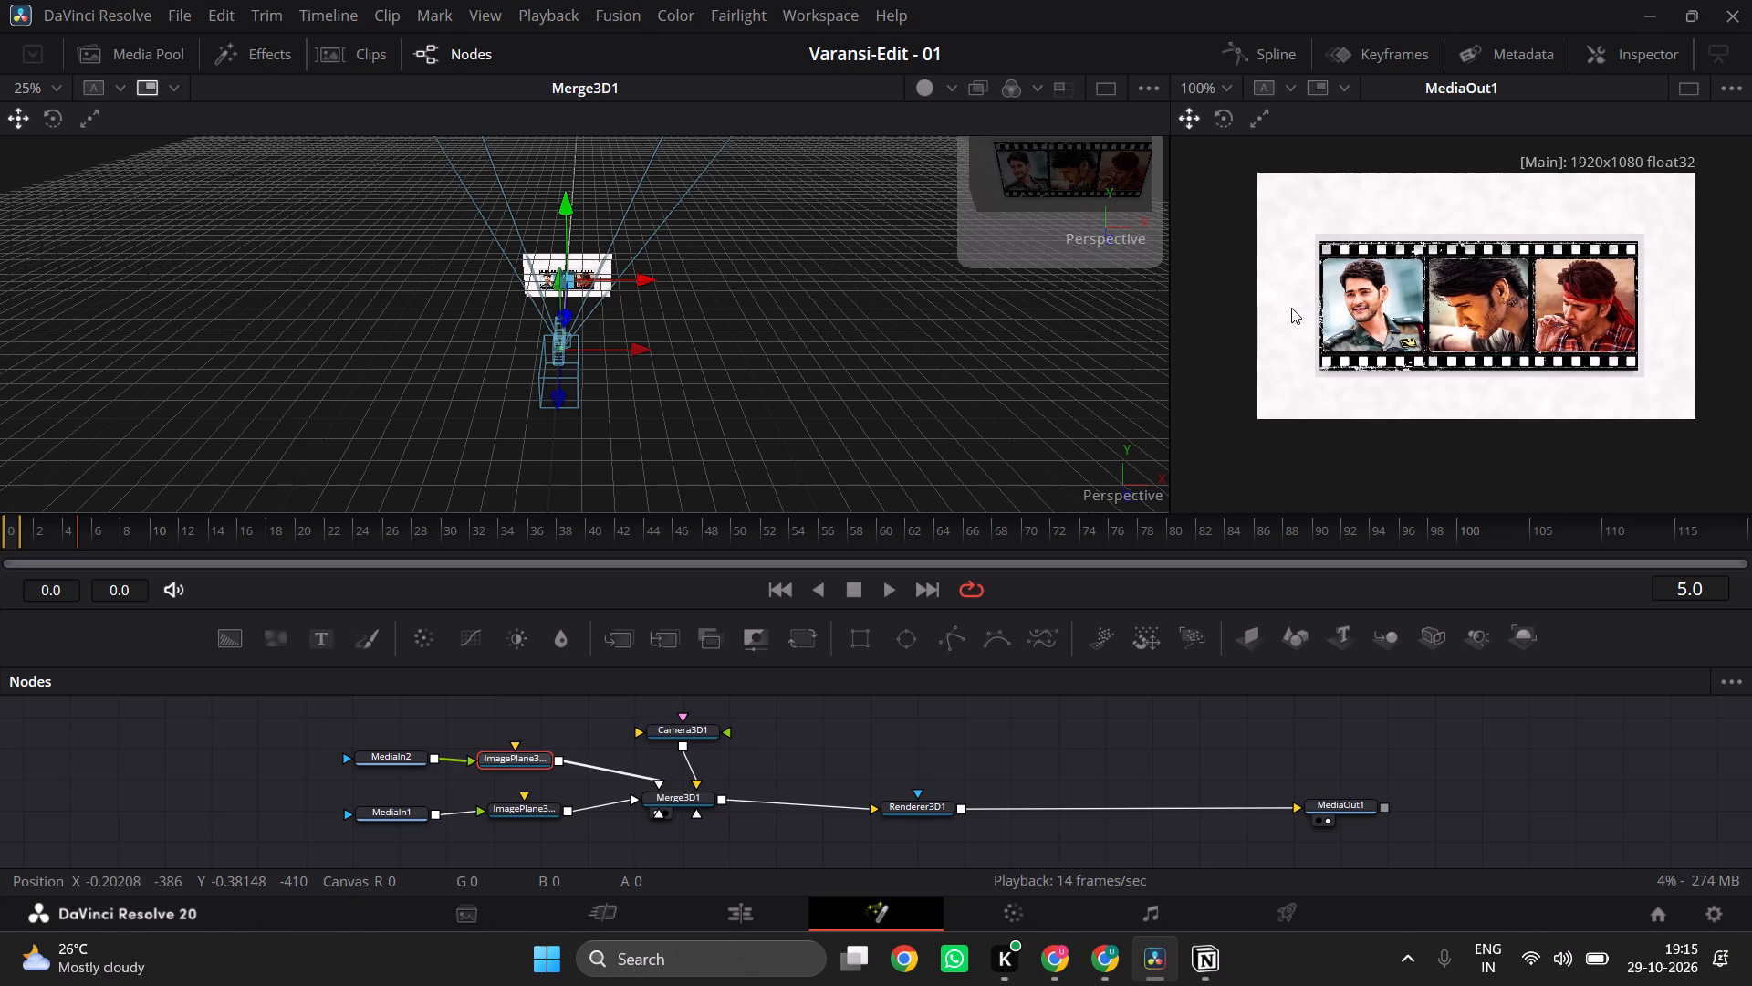
# Inspect the rendered film strip in the MediaOut1 viewer up close and at 100% zoom.
pyautogui.keyDown('ctrl'); pyautogui.scroll(2, 1291, 308); pyautogui.keyUp('ctrl')
pyautogui.hscroll(-1, 1291, 308)
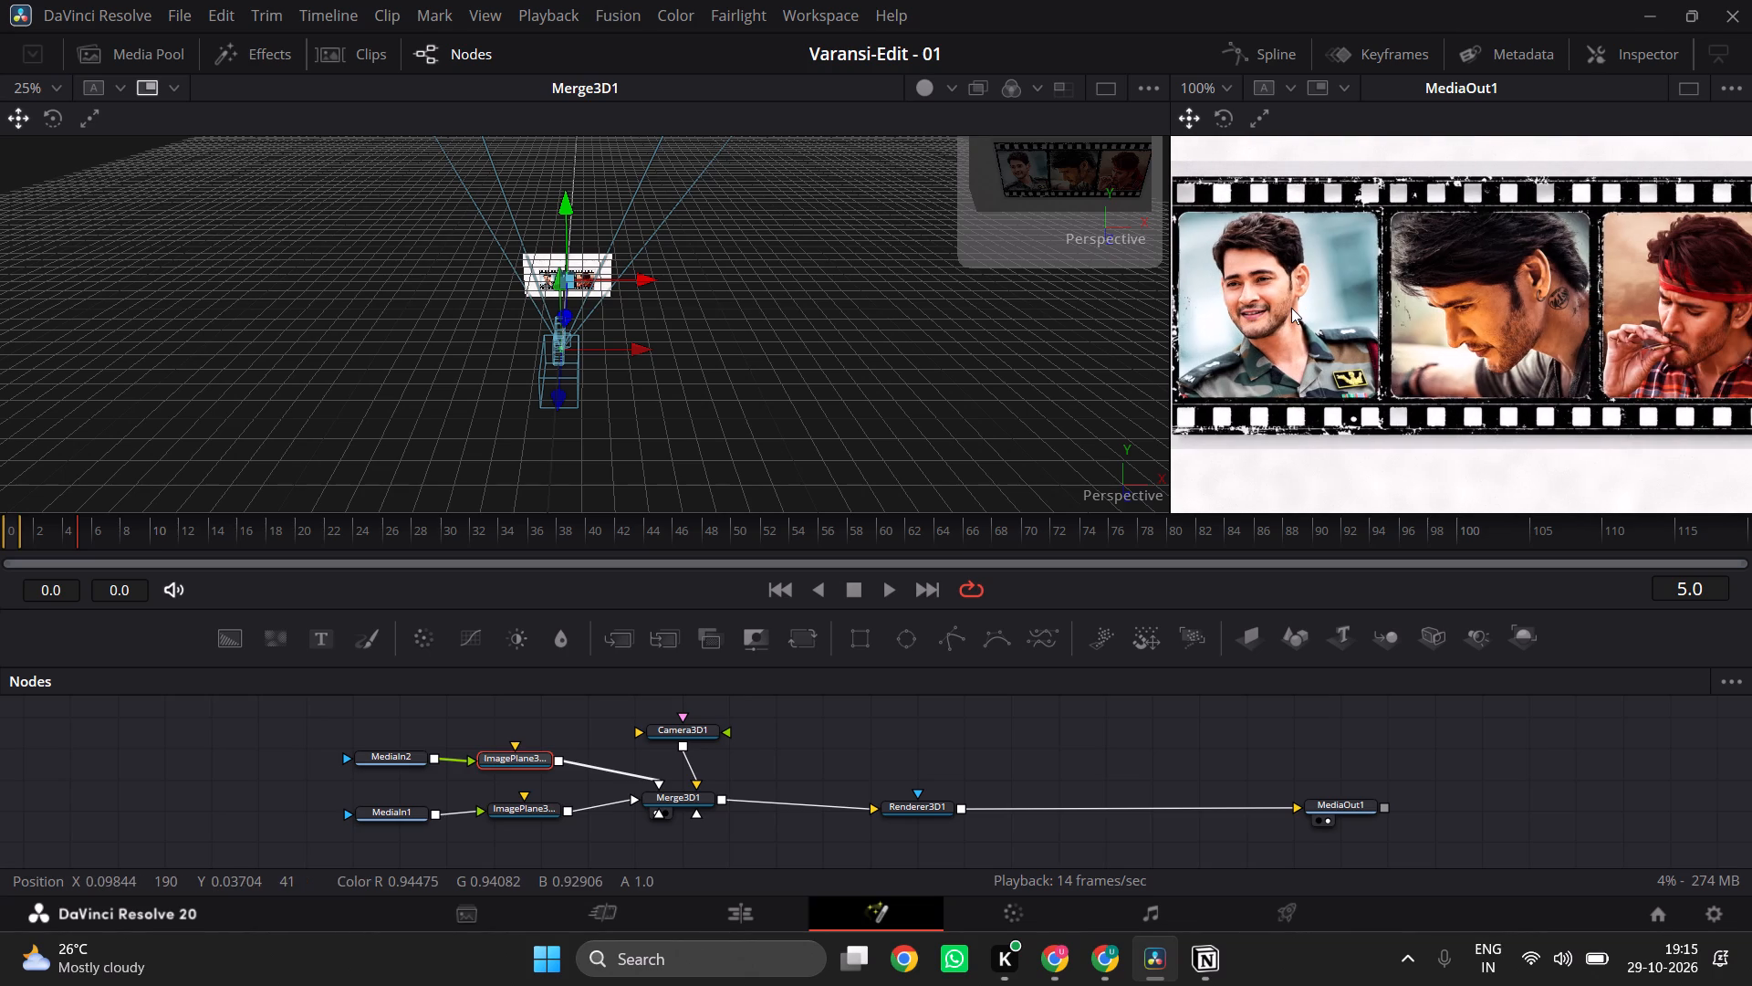
pyautogui.keyDown('ctrl'); pyautogui.scroll(-2, 1291, 308); pyautogui.keyUp('ctrl')
pyautogui.hscroll(1, 1291, 308)
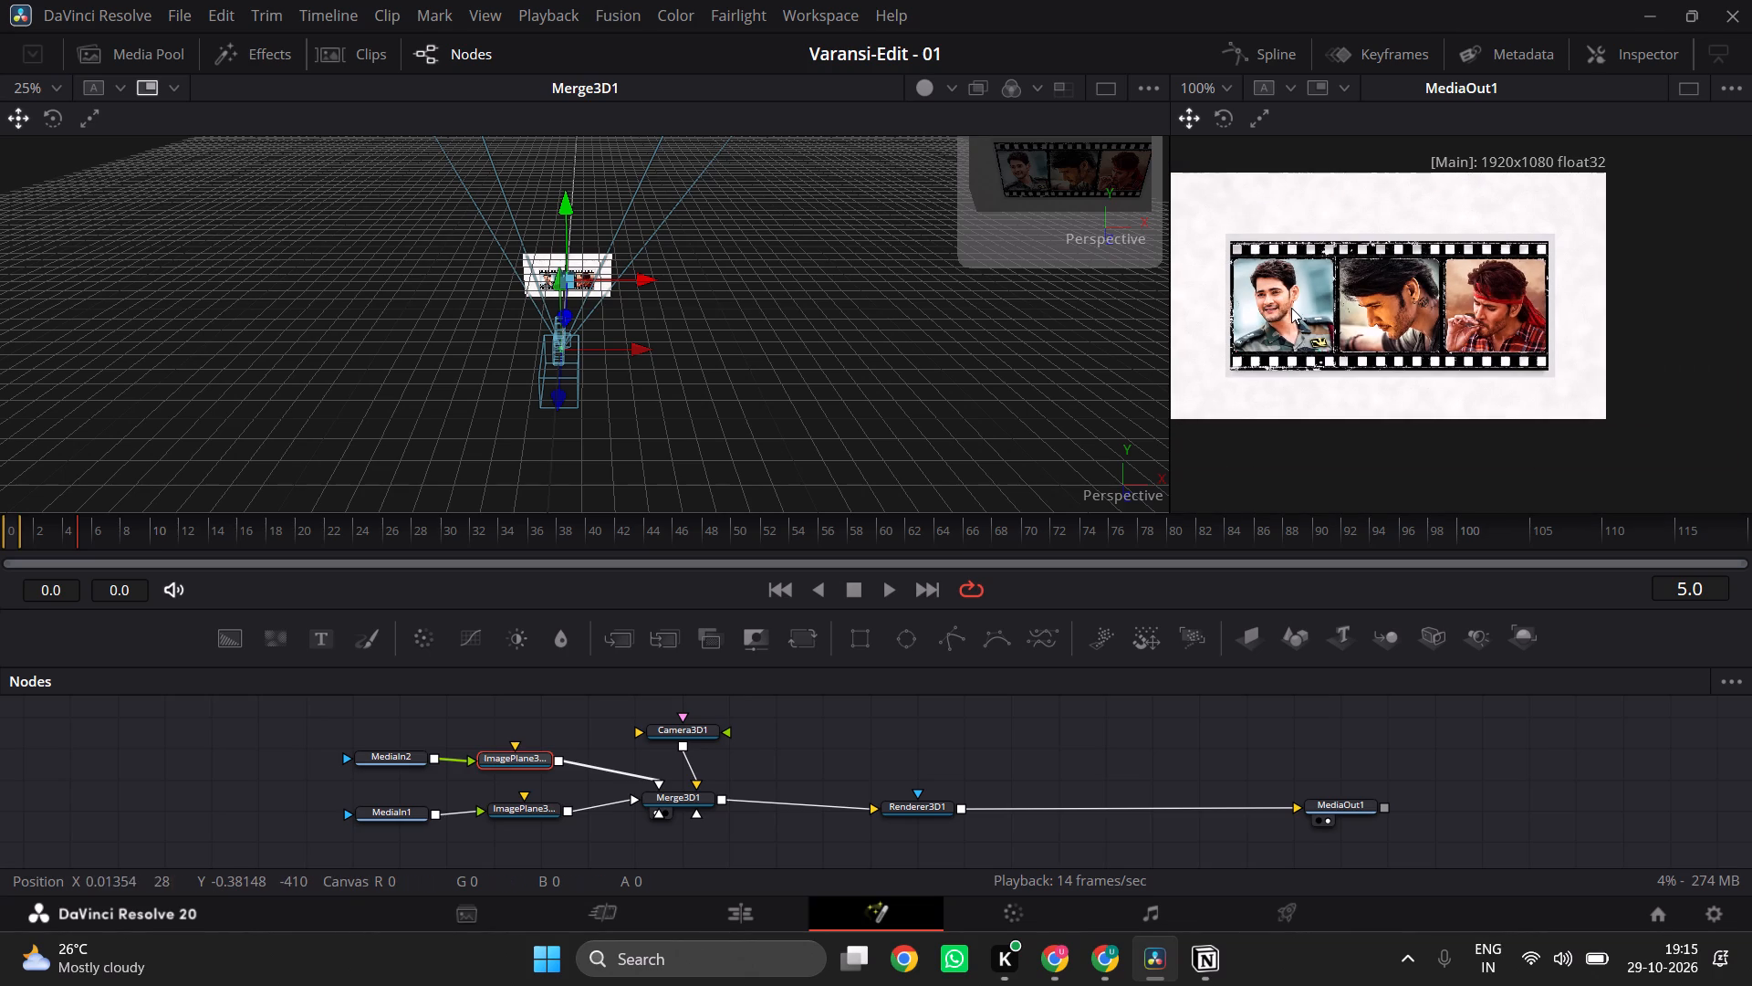
pyautogui.hscroll(1, 1291, 308)
pyautogui.click(1226, 87)
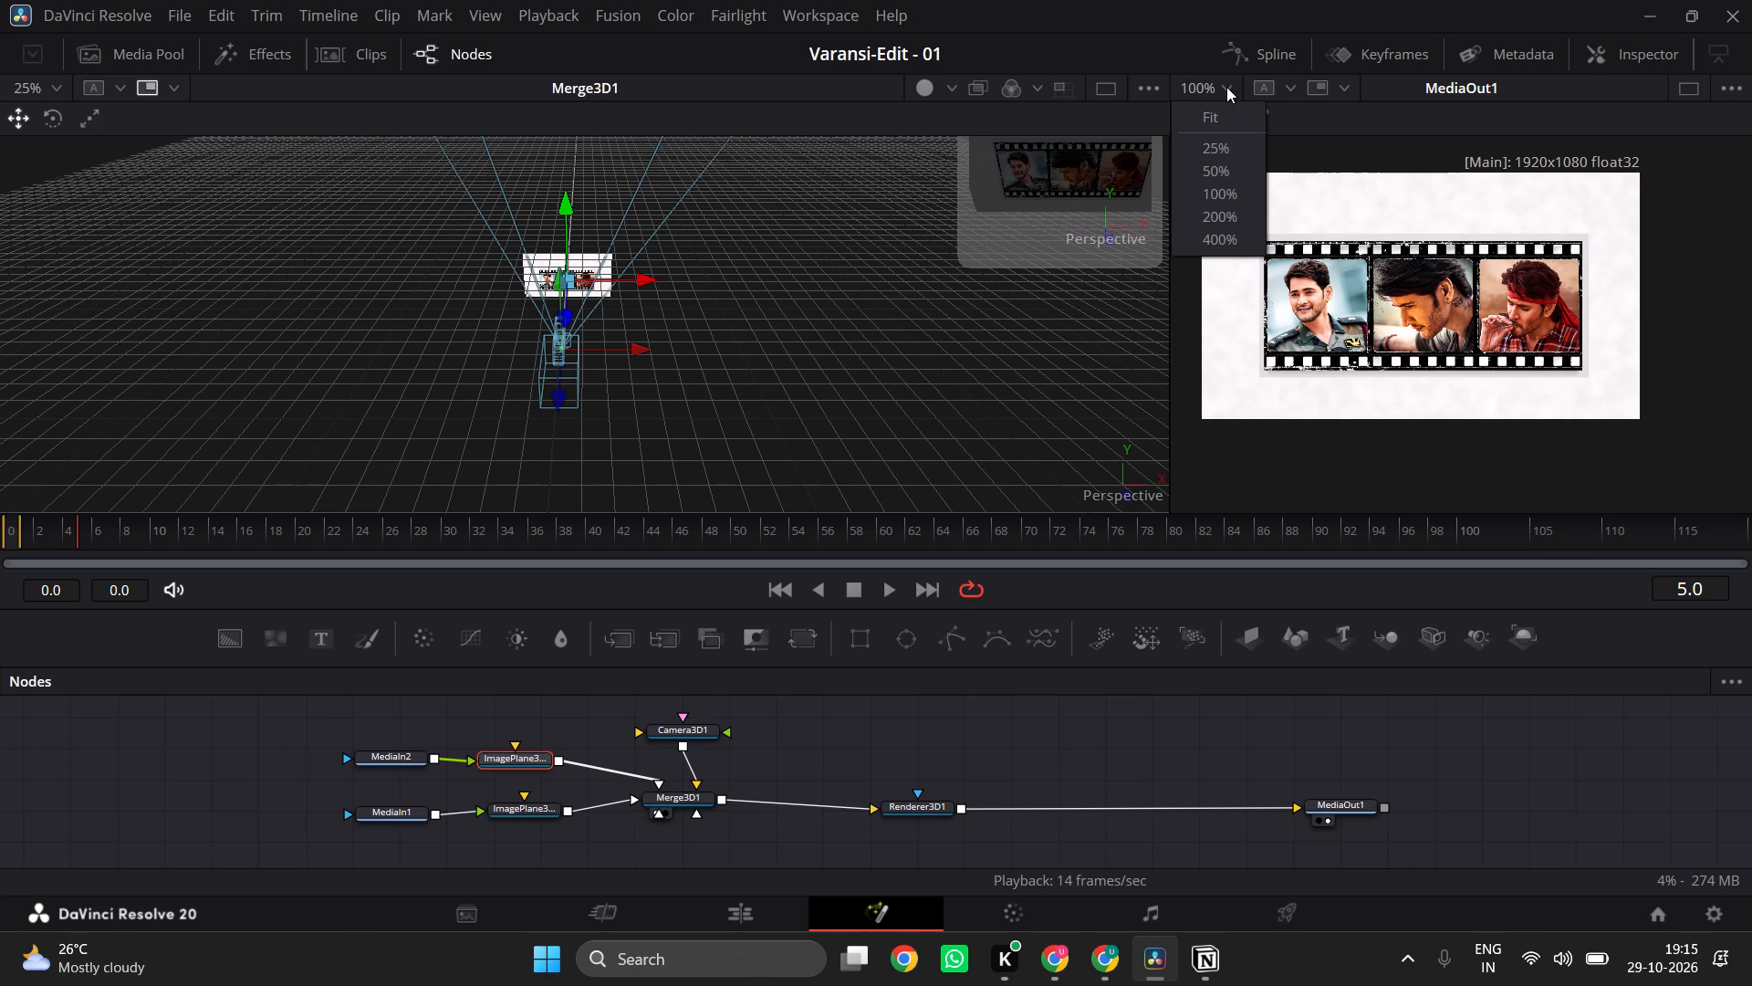
pyautogui.click(1220, 107)
pyautogui.click(1229, 85)
pyautogui.click(1203, 200)
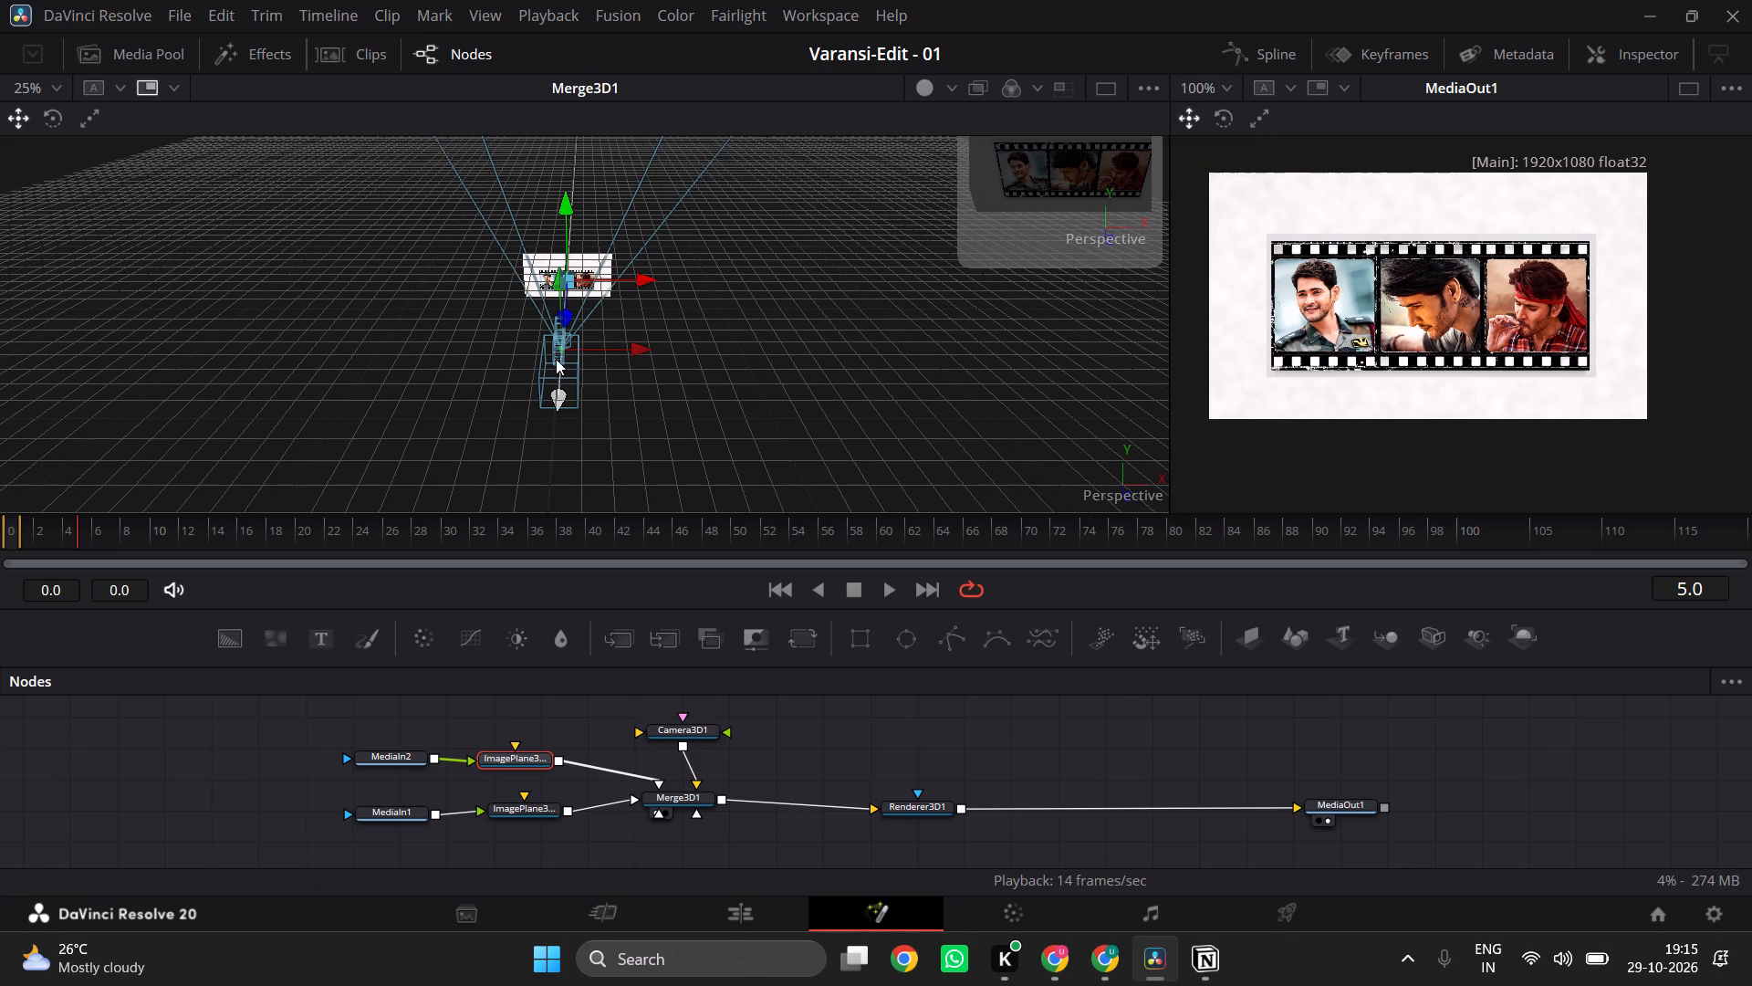
# Move Camera3D1 slightly back along its Z axis so the white background still fills the rendered frame.
pyautogui.moveTo(562, 364); pyautogui.dragTo(569, 403)
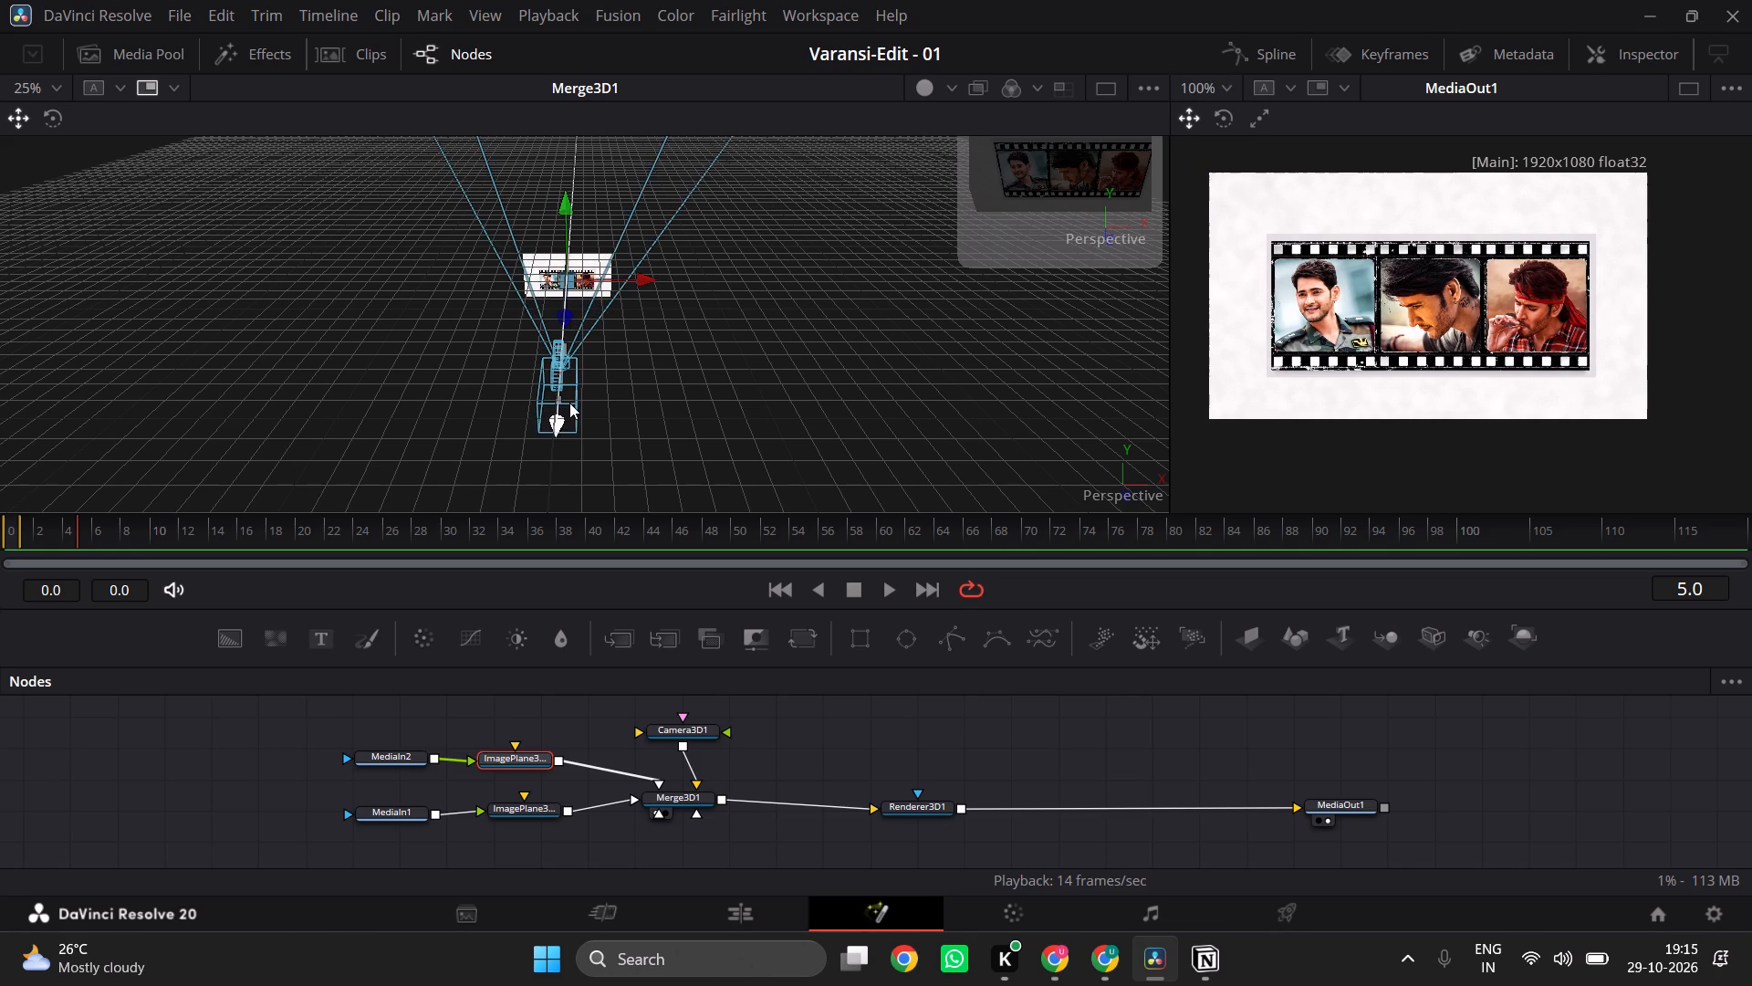
pyautogui.moveTo(569, 403); pyautogui.dragTo(588, 387)
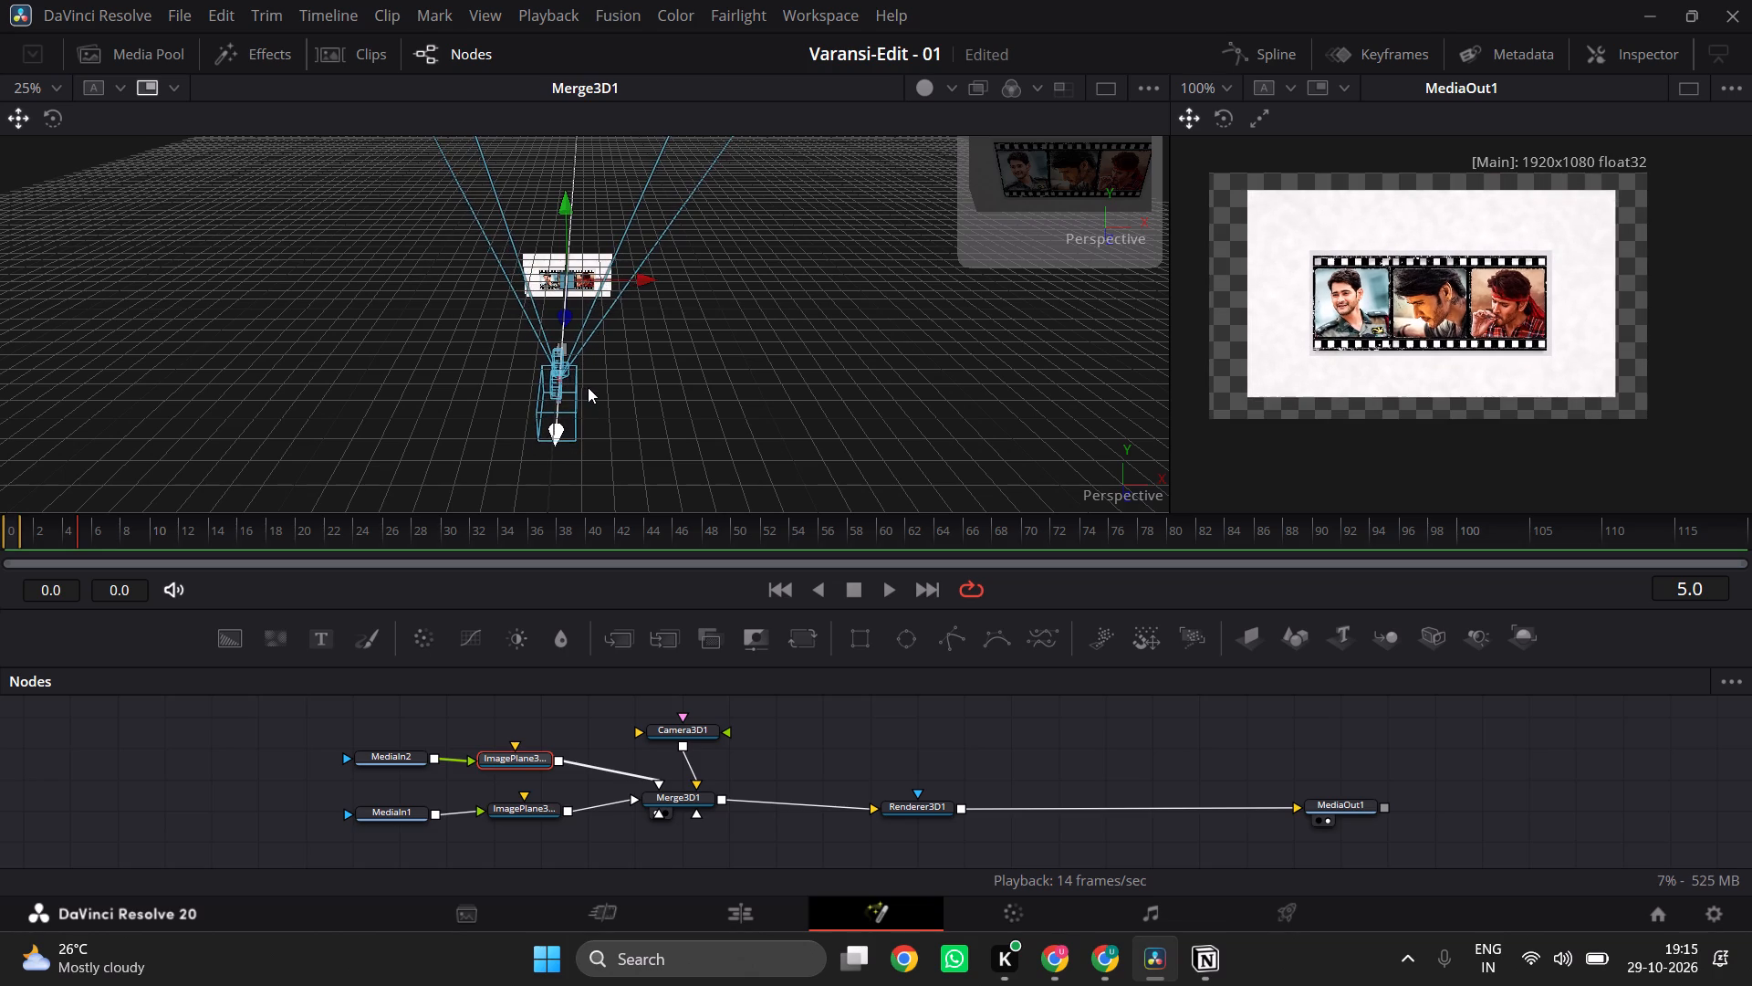
pyautogui.moveTo(588, 387); pyautogui.dragTo(616, 367)
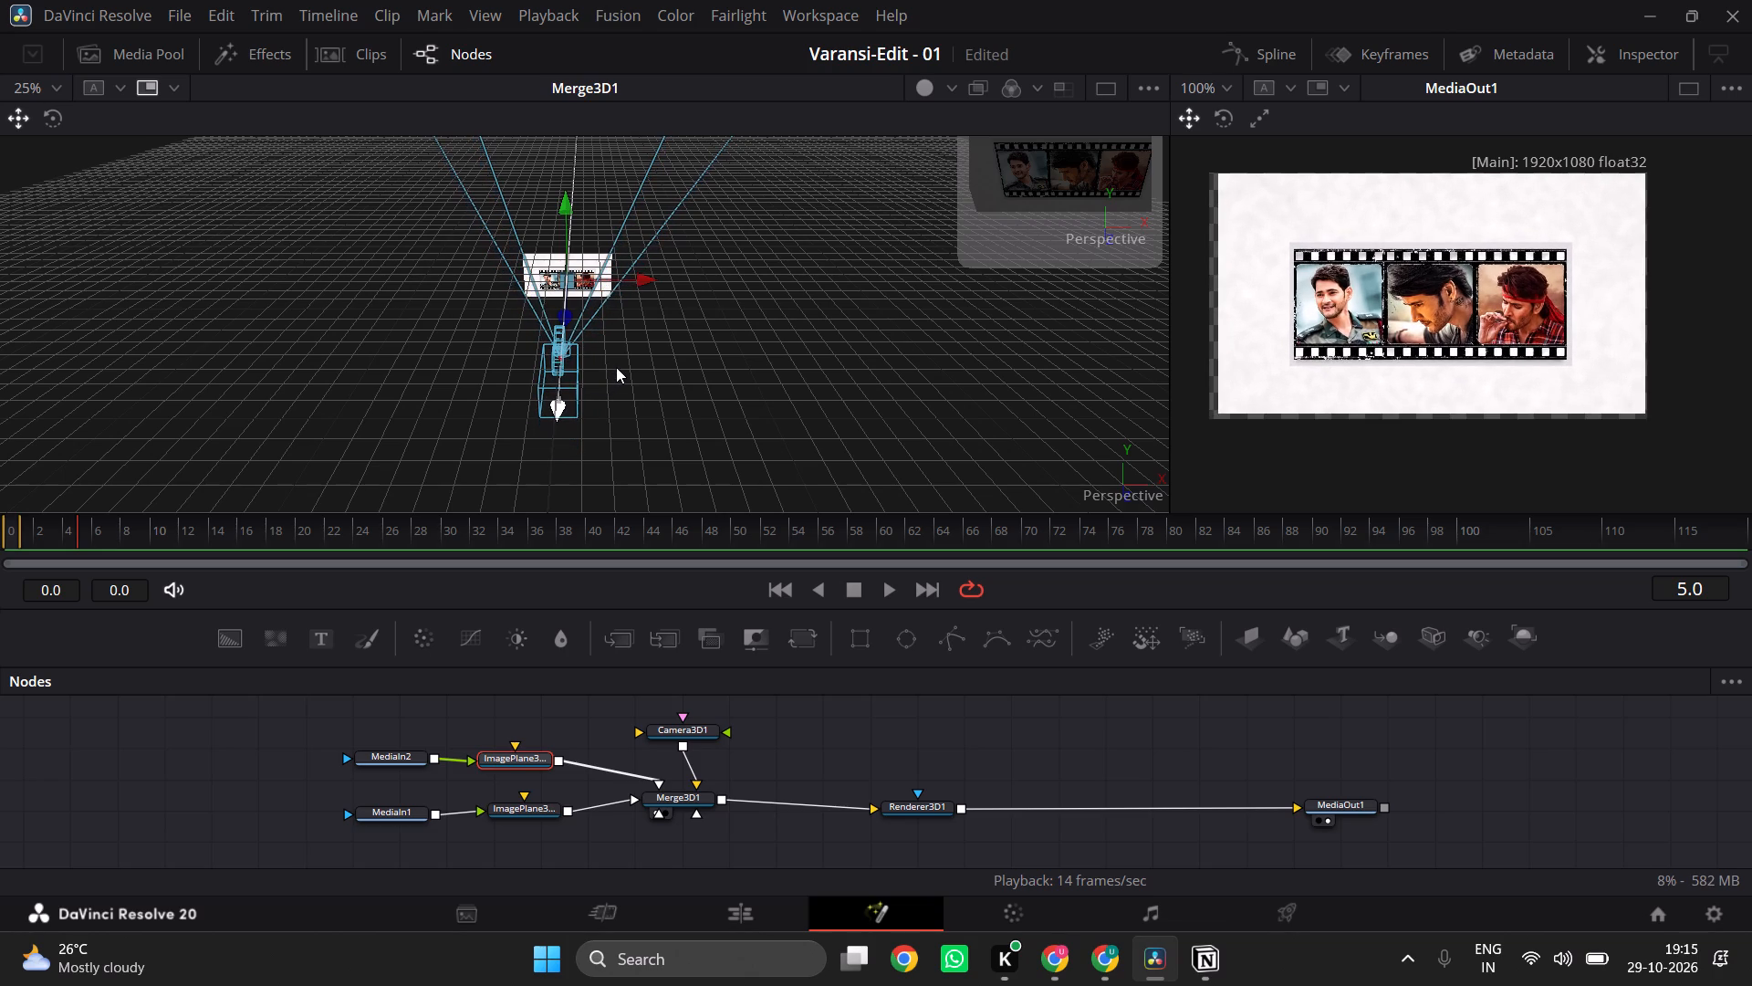
pyautogui.moveTo(616, 367); pyautogui.dragTo(615, 369)
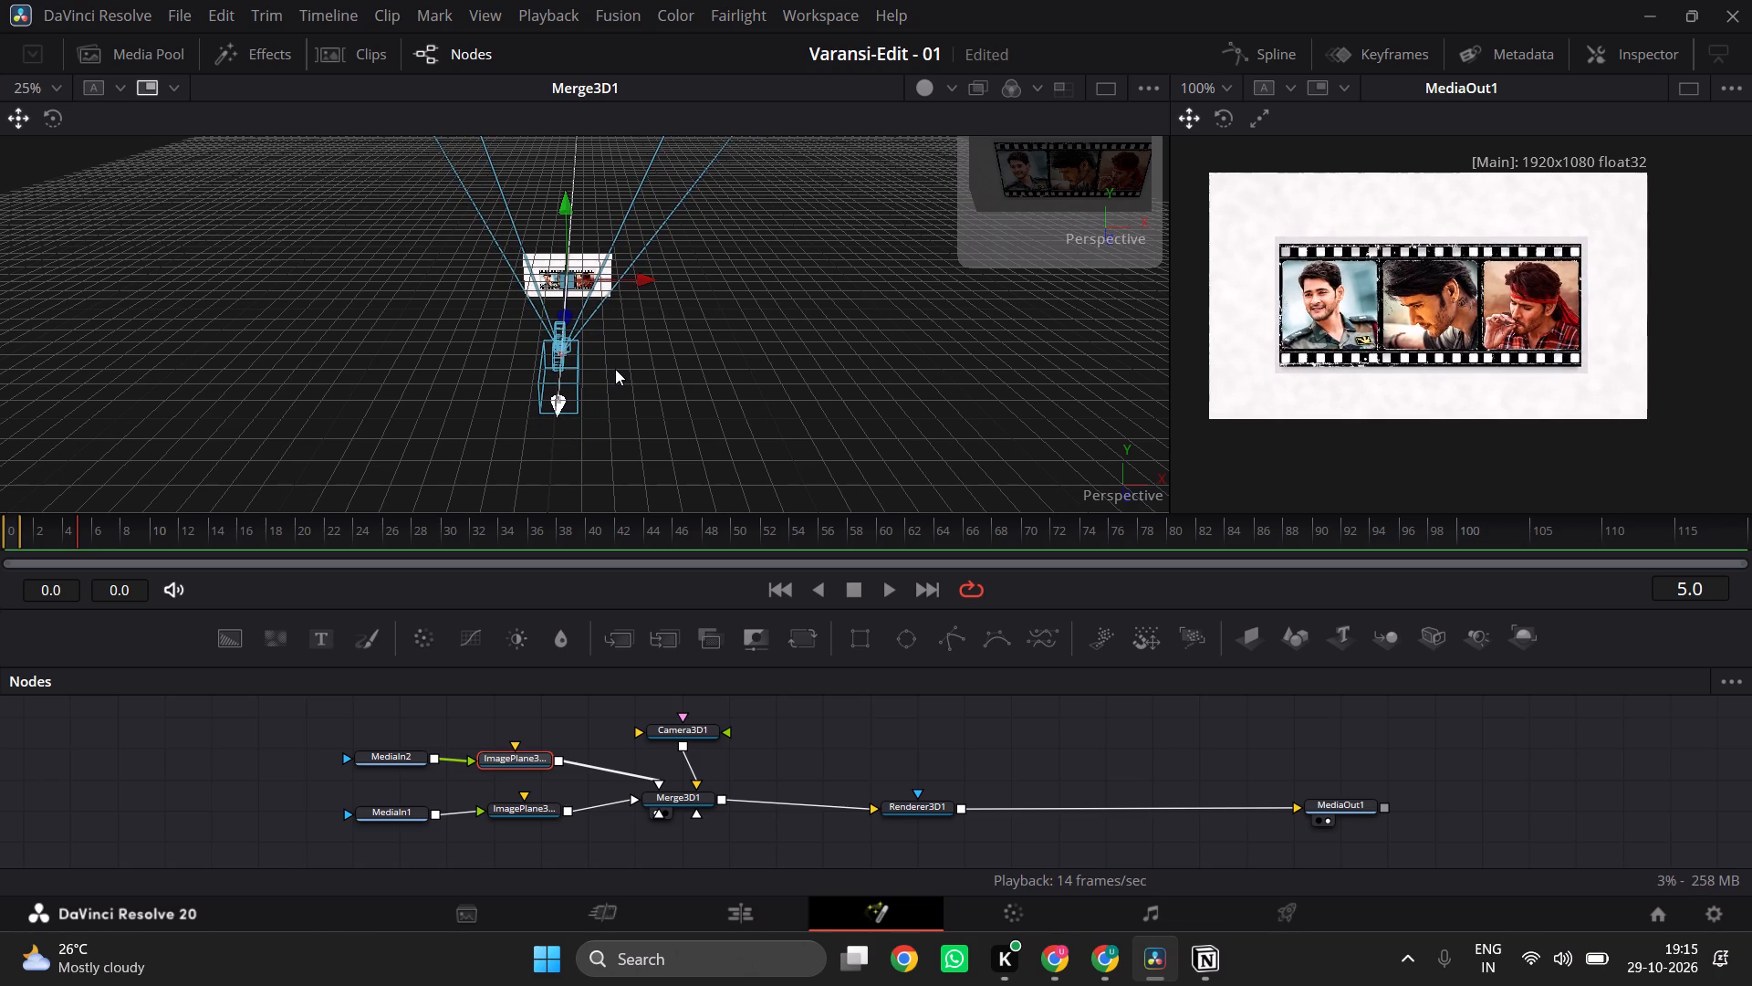
pyautogui.moveTo(615, 369); pyautogui.dragTo(615, 372)
pyautogui.click(873, 376)
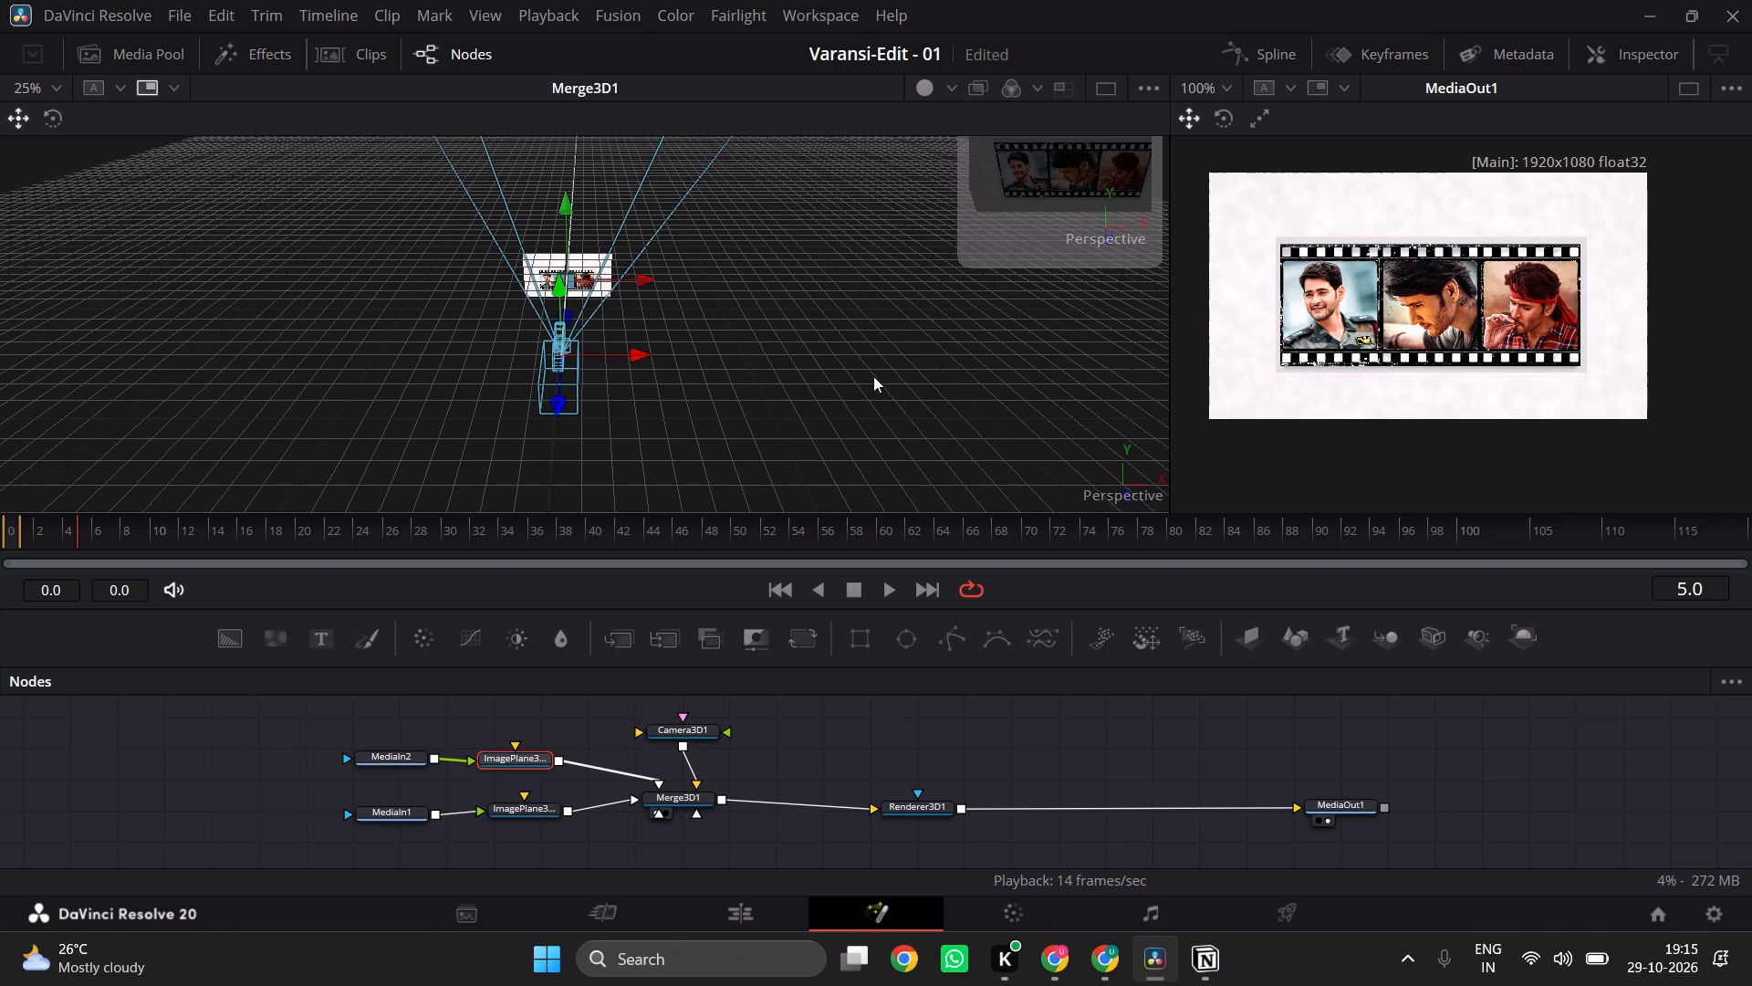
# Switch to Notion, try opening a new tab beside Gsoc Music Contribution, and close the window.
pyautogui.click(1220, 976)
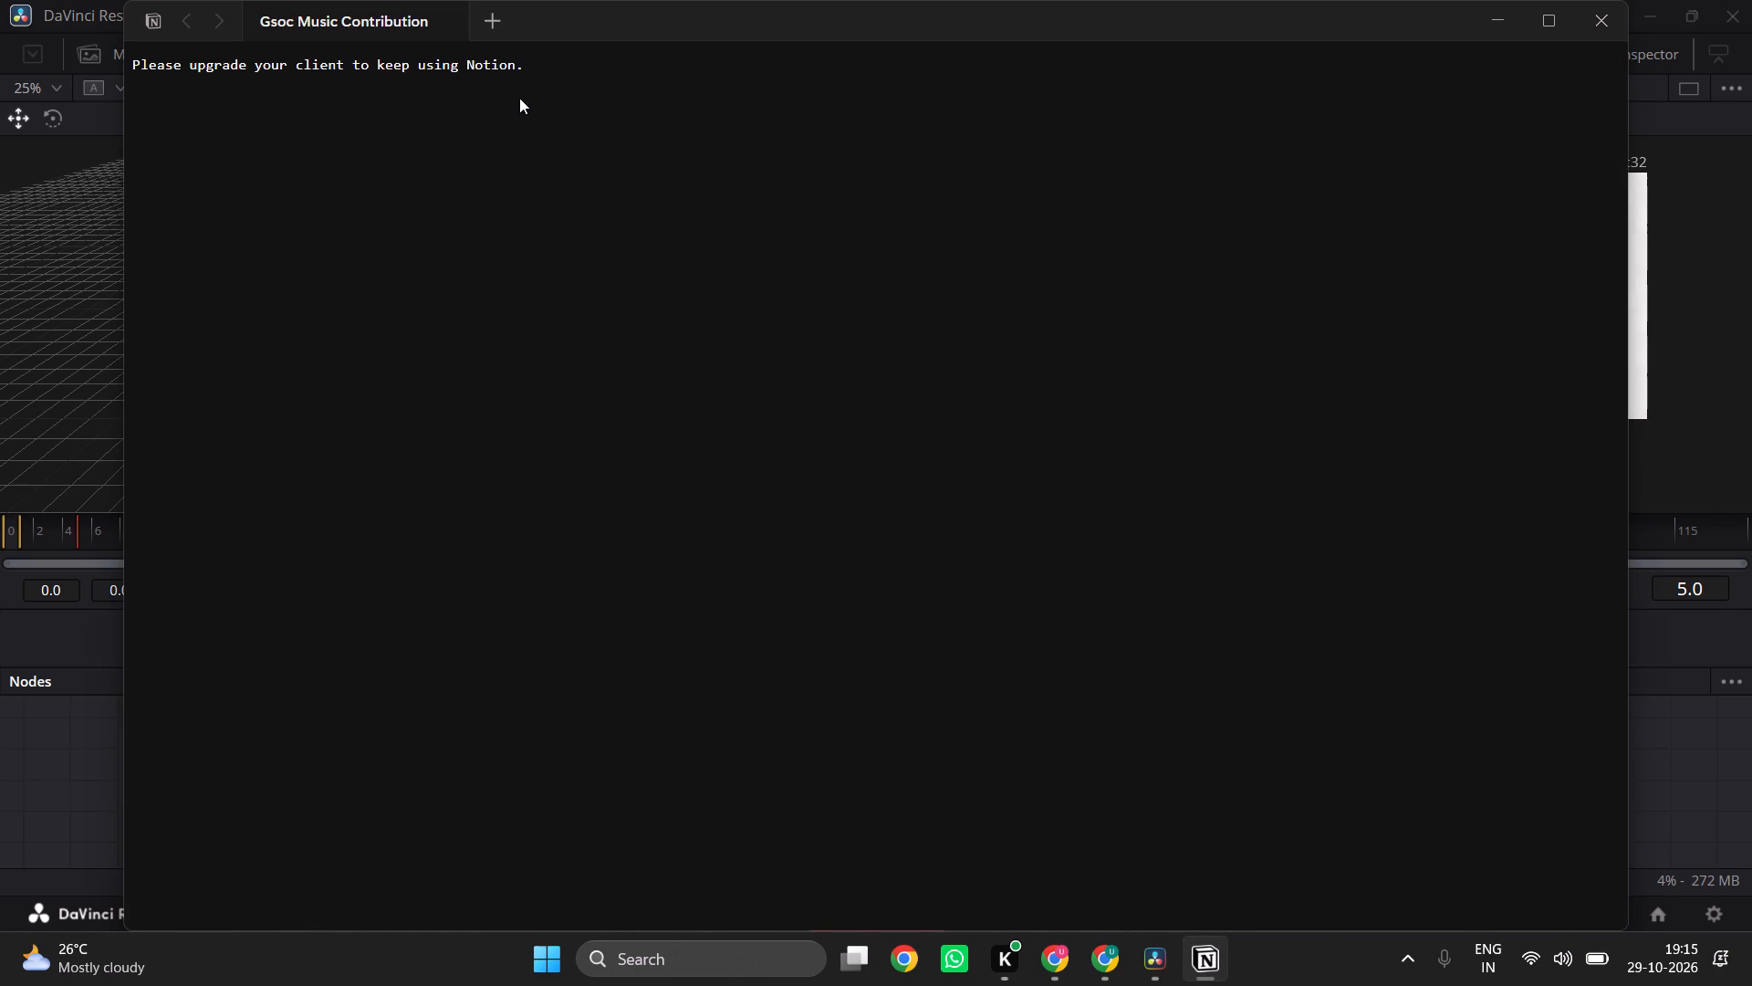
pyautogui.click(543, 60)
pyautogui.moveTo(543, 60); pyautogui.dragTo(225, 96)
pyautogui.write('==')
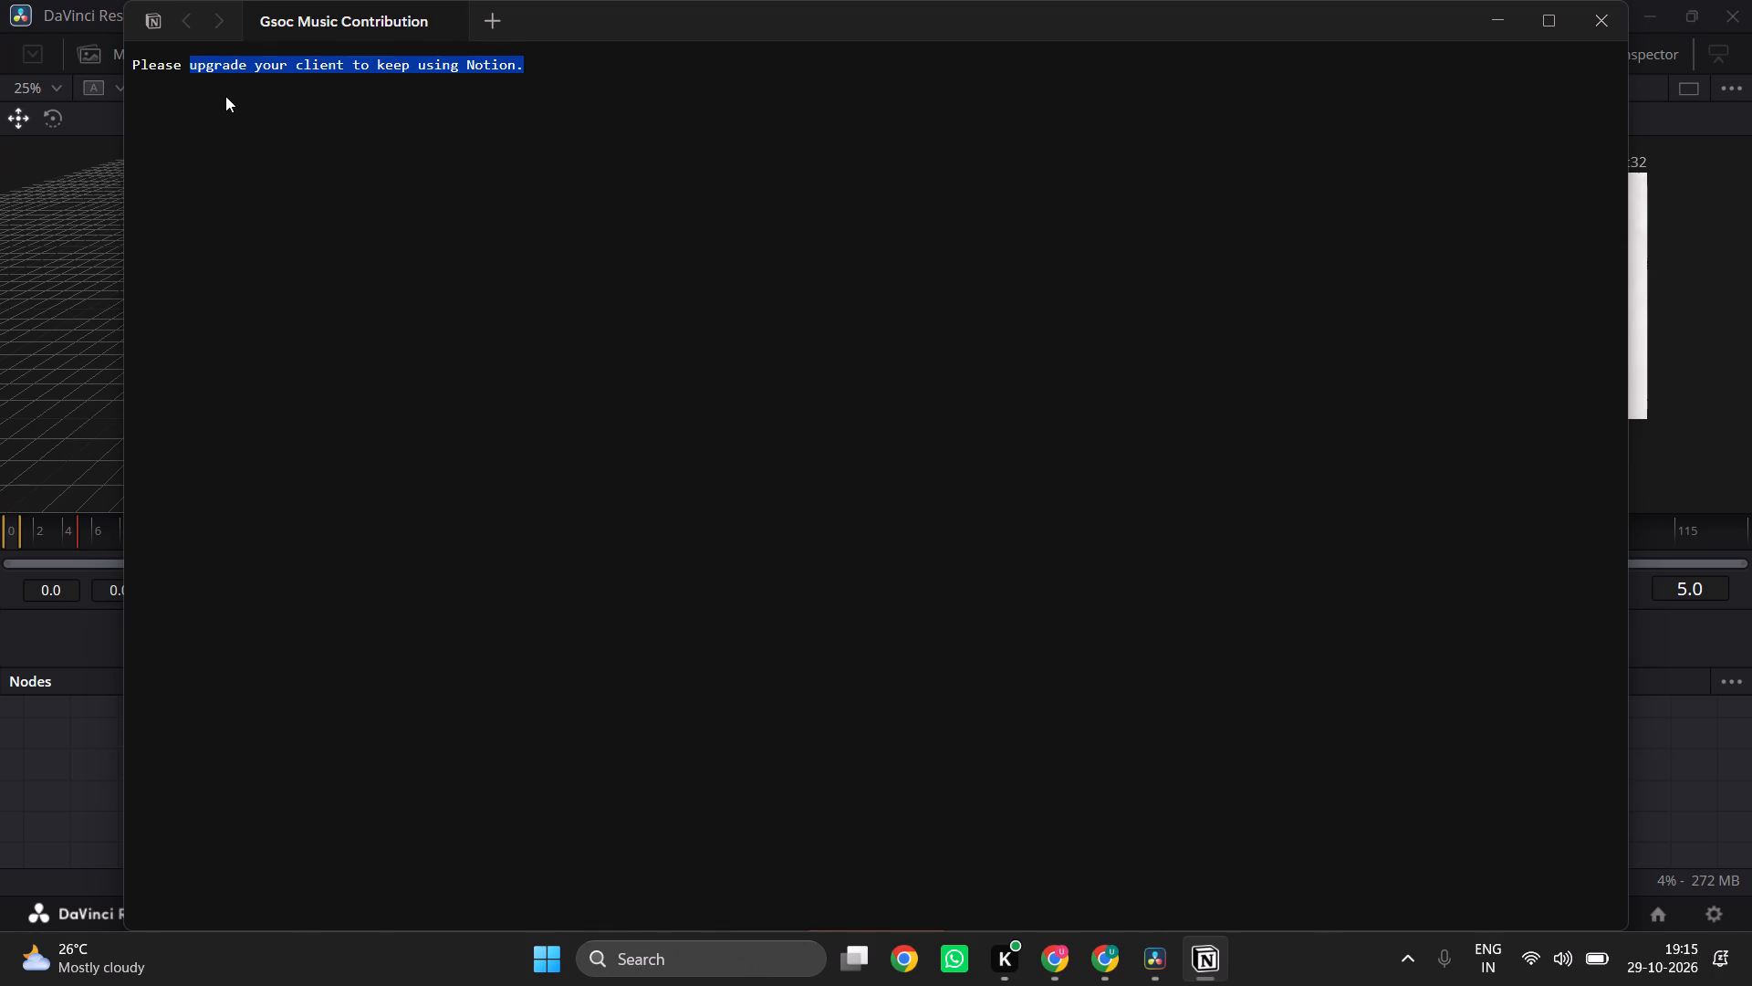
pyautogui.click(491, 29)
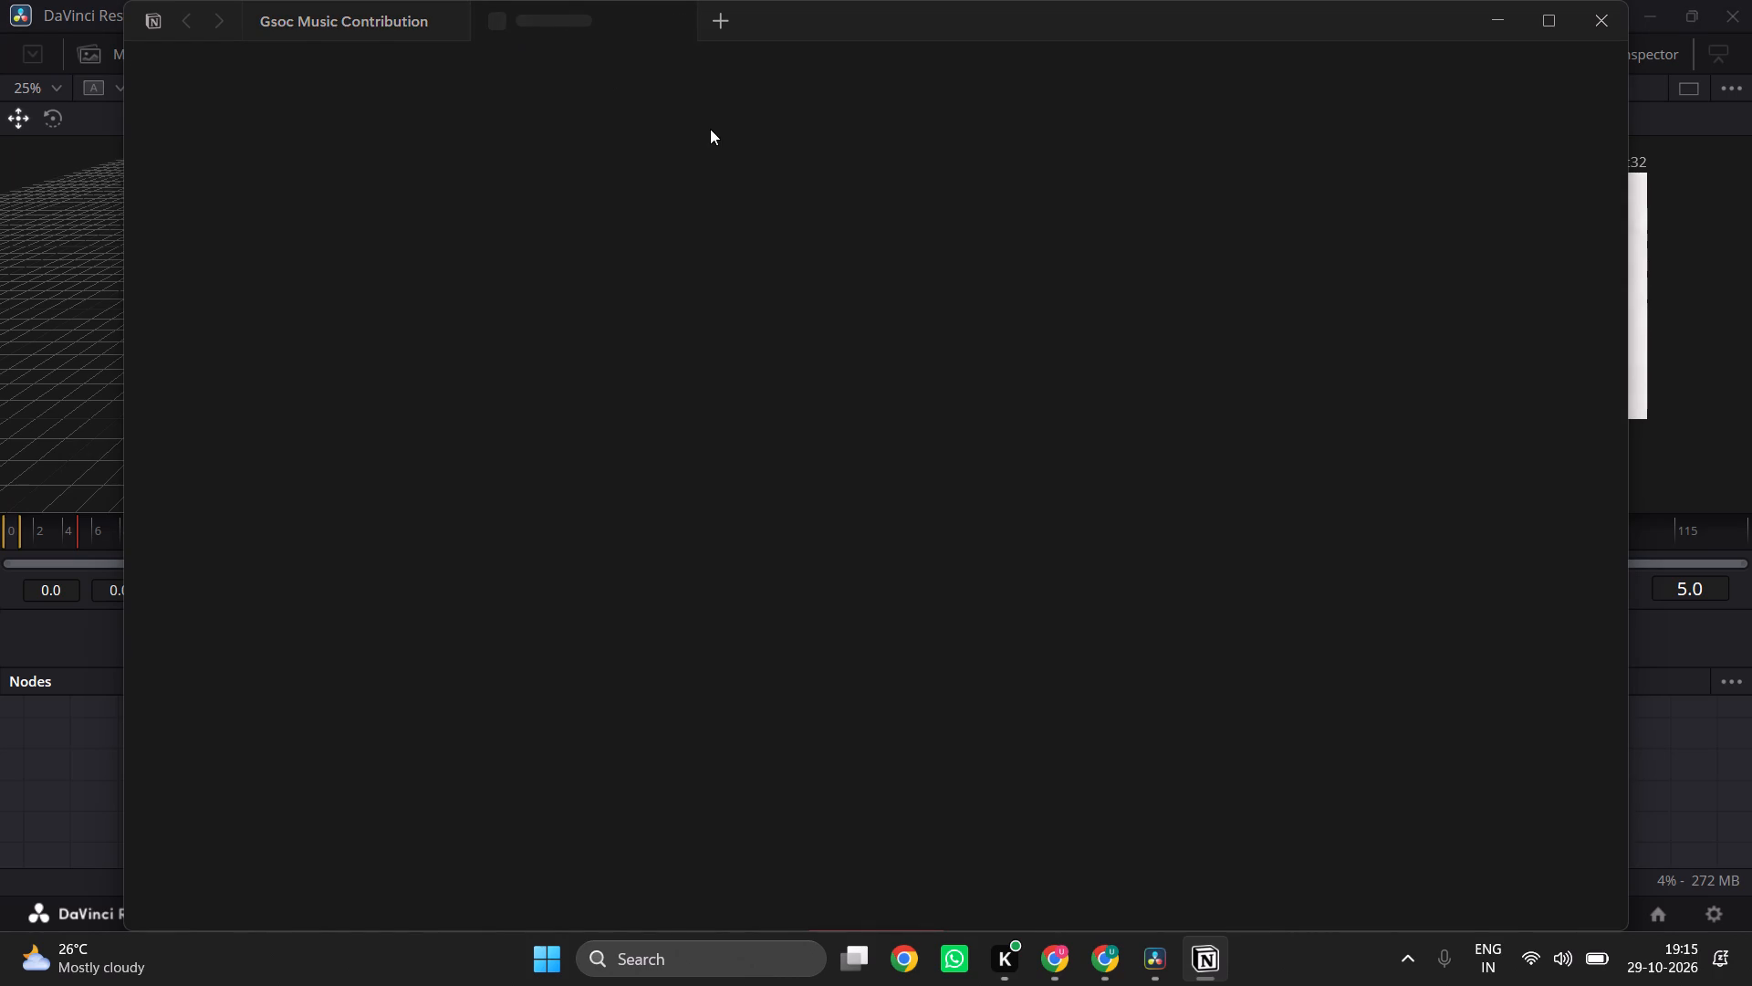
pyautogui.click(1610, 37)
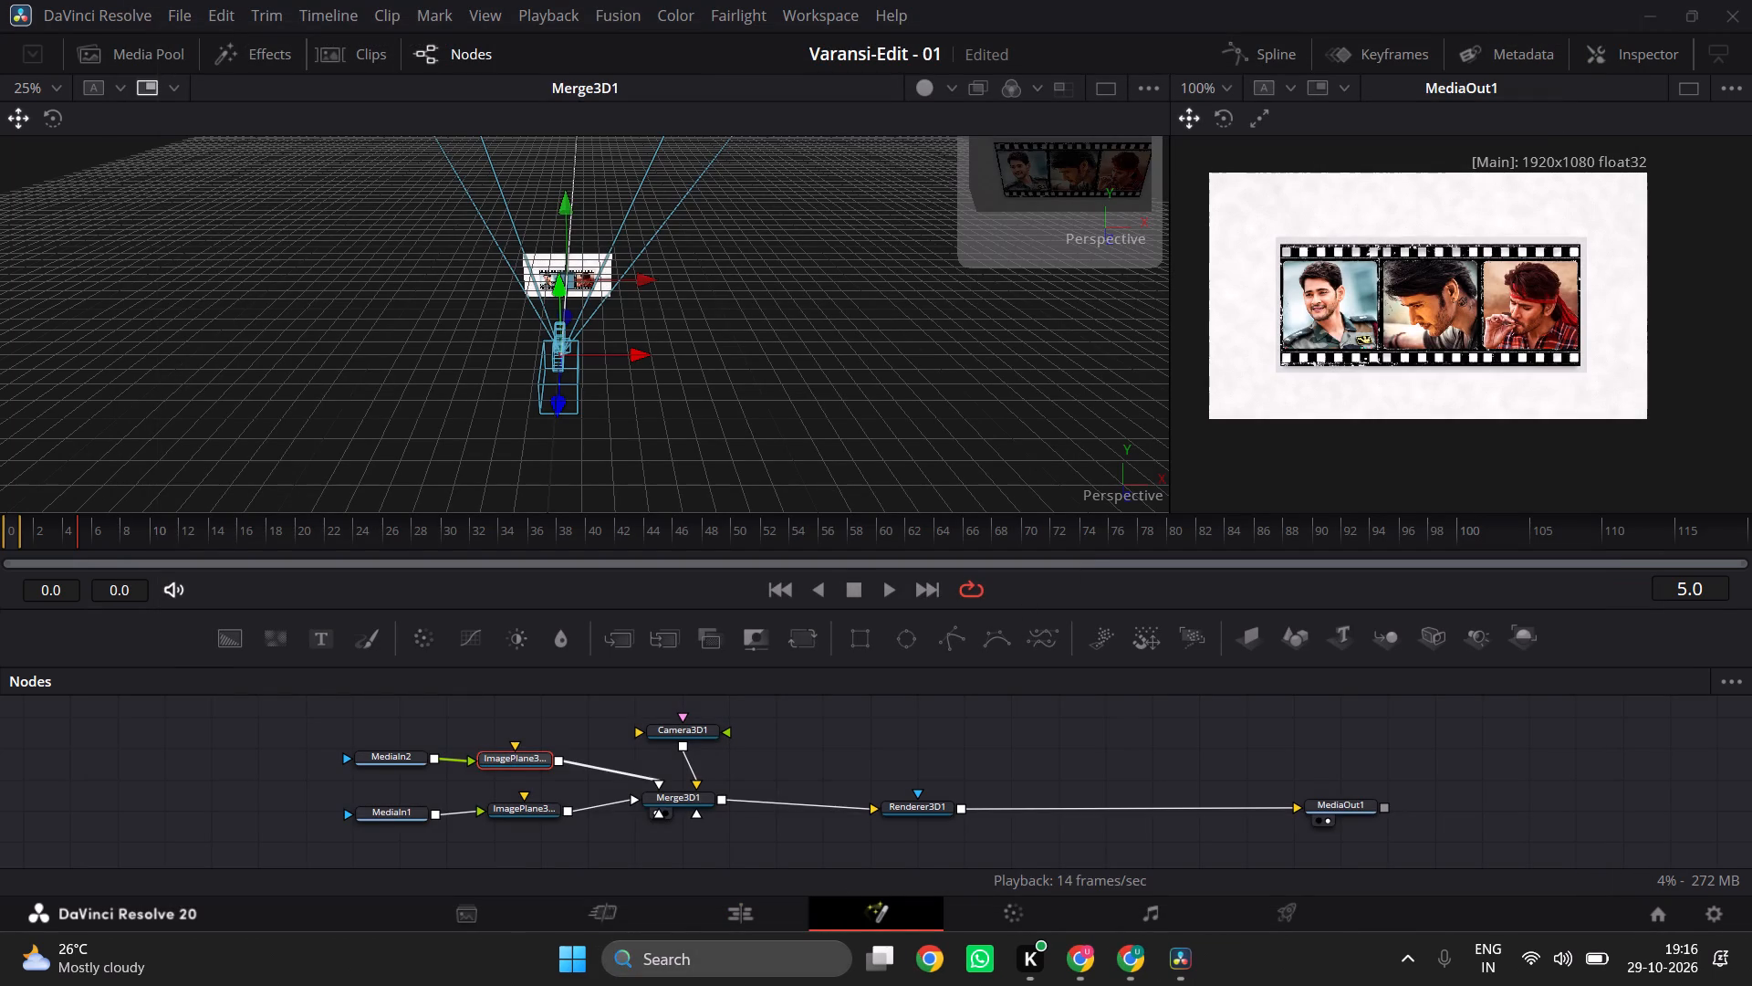
# Search Windows for Notion and relaunch it.
pyautogui.click(753, 963)
pyautogui.write('np')
pyautogui.press('BackSpace')
pyautogui.write('otio')
pyautogui.press('Return')
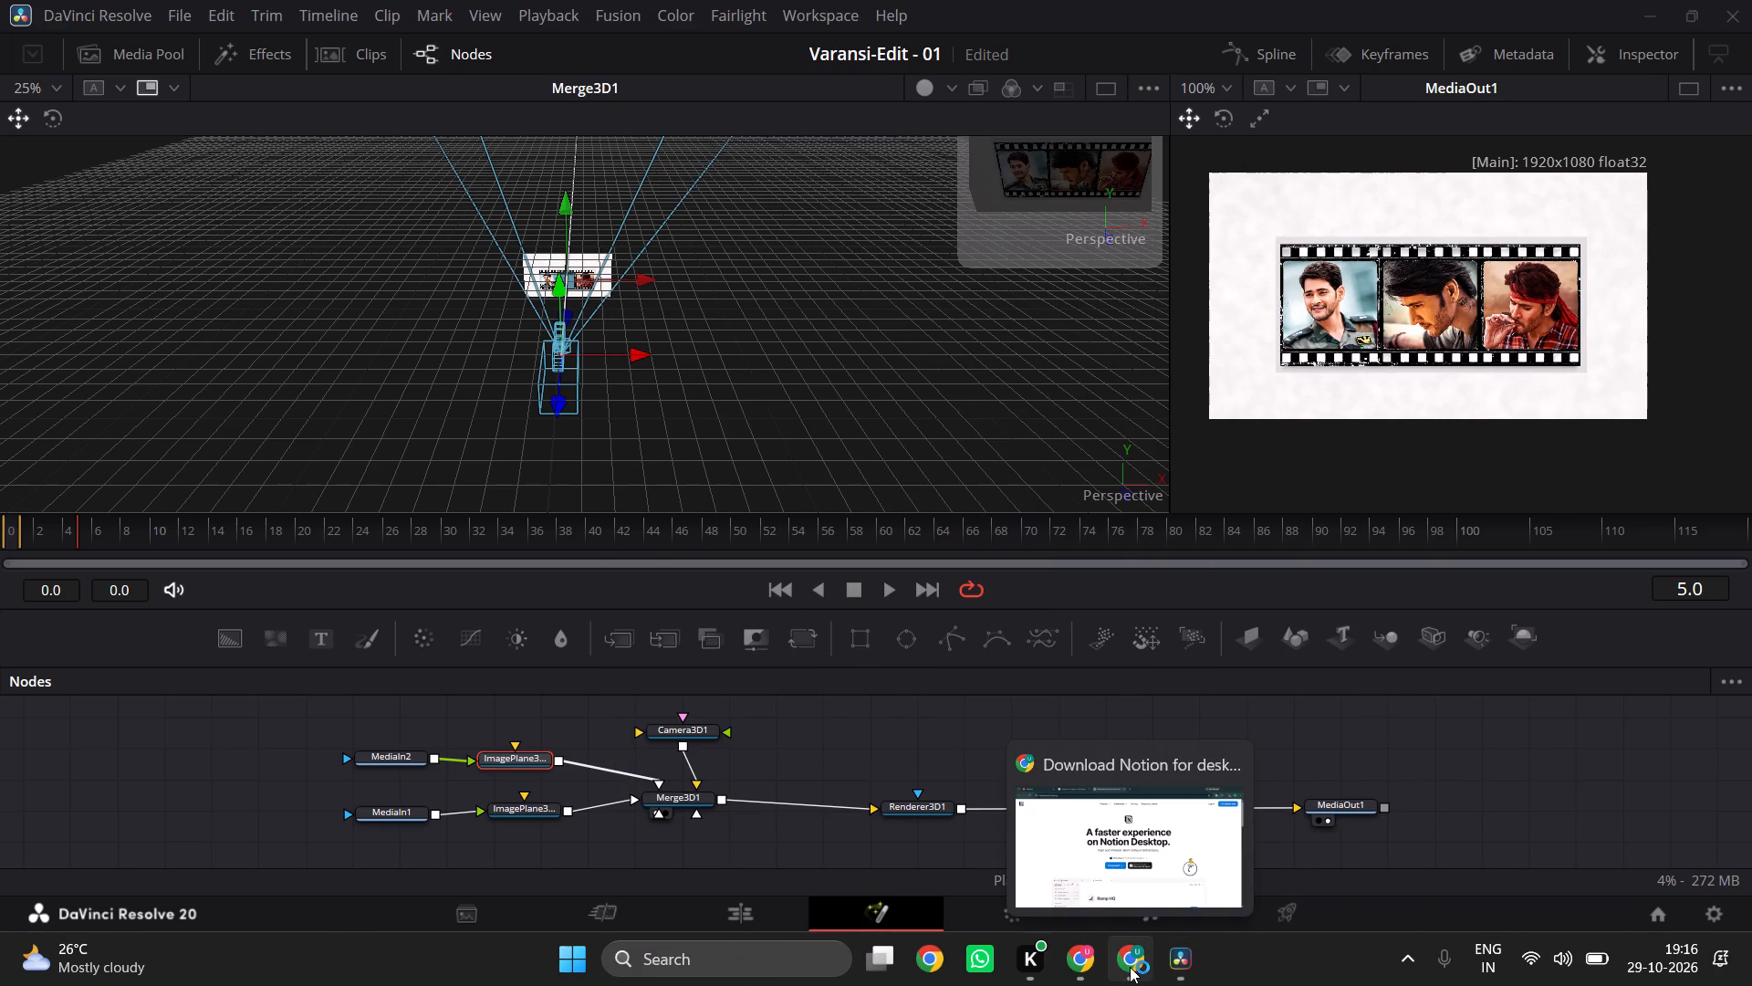
# Switch to the Notion desktop download page in Chrome.
pyautogui.click(1130, 967)
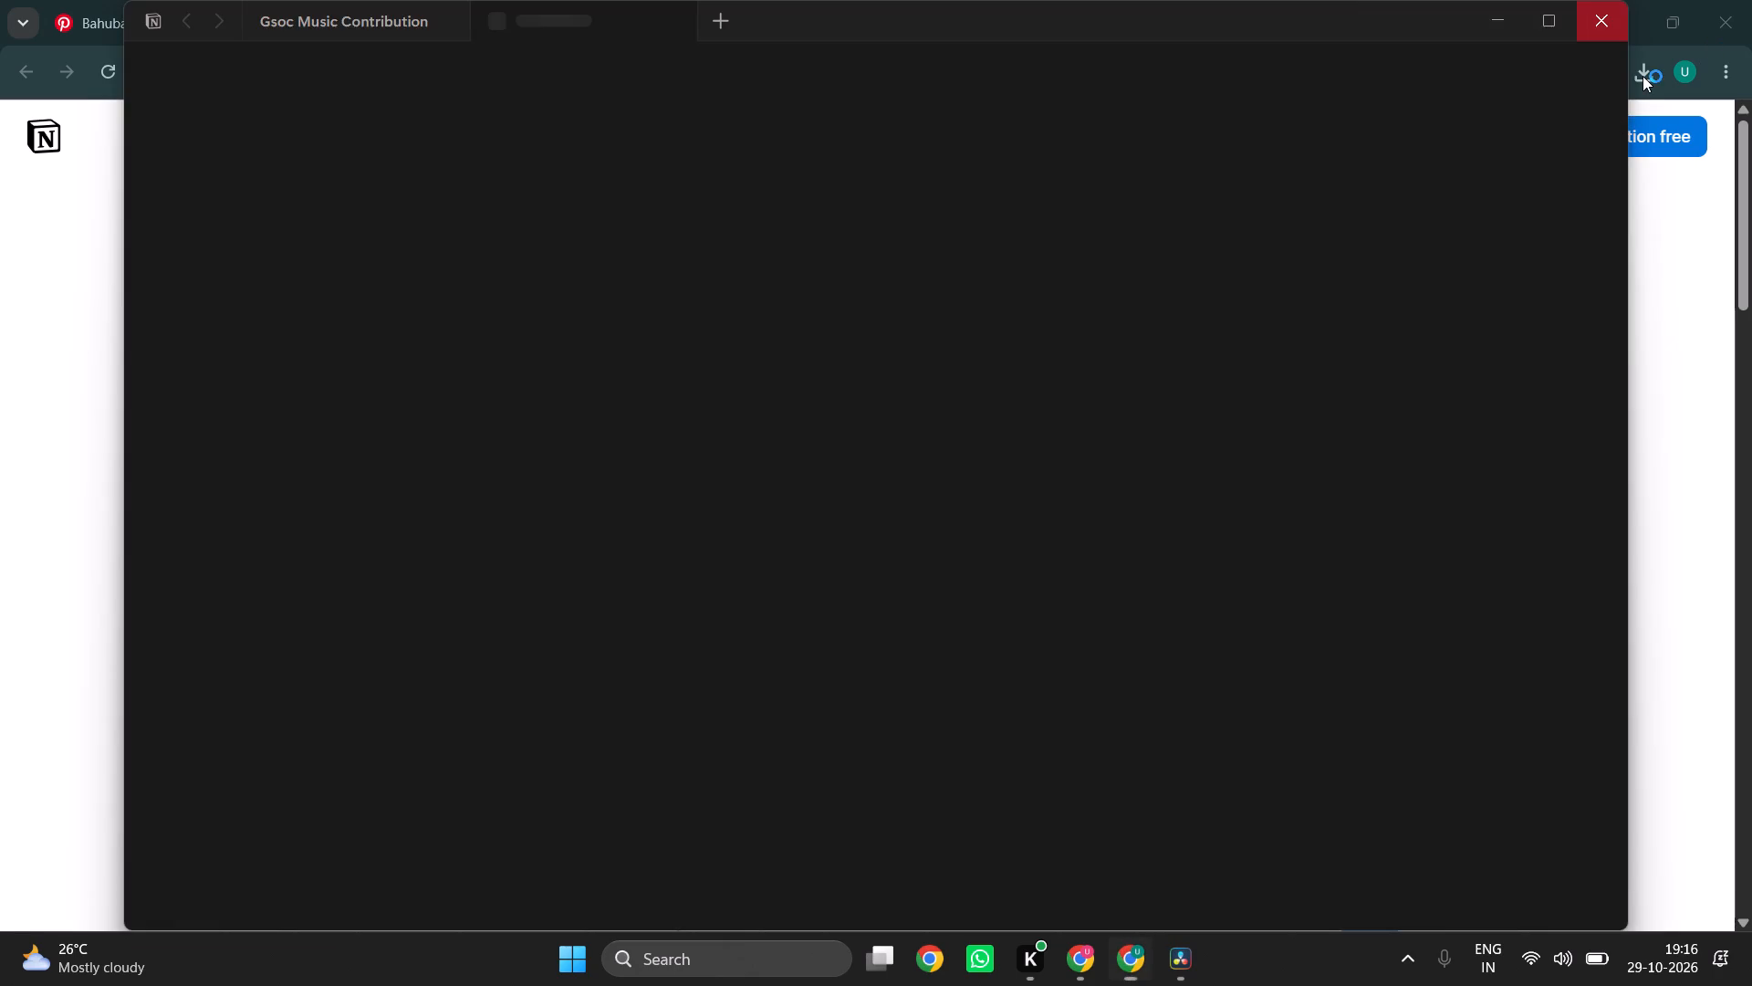
pyautogui.click(1642, 76)
pyautogui.click(1642, 76)
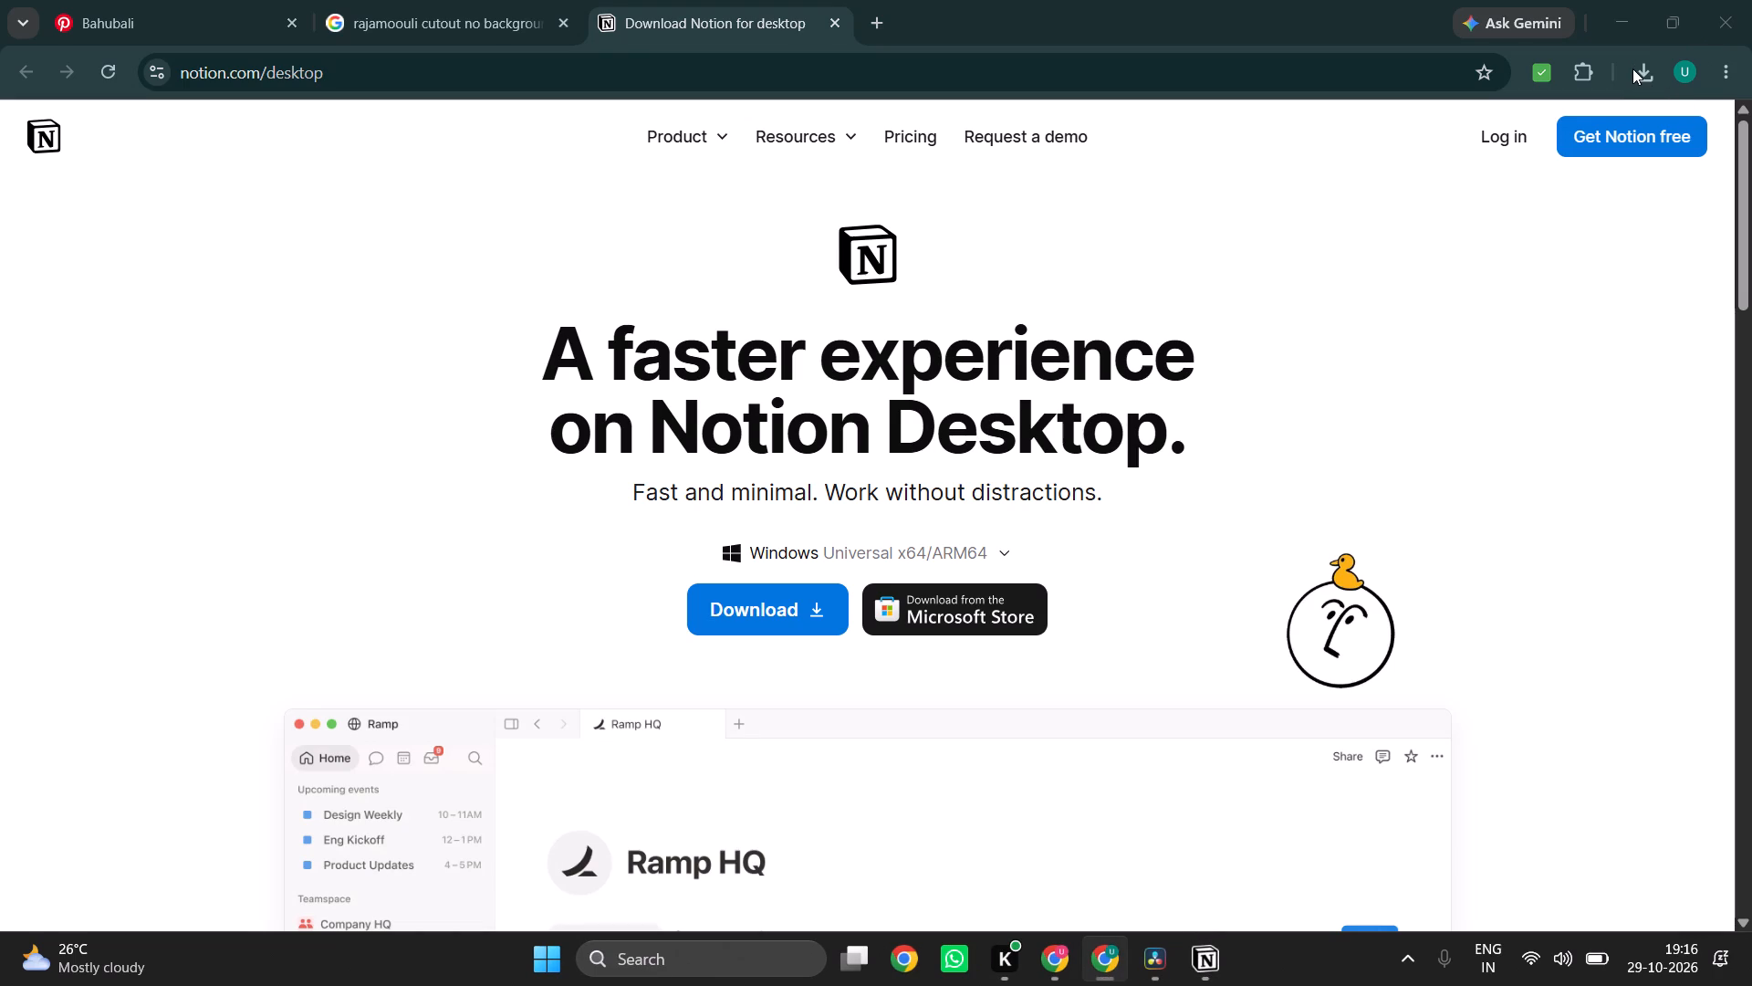
pyautogui.click(1642, 71)
# Return to Notion and close both the Gsoc Music Contribution tab and the blank tab.
pyautogui.click(1196, 970)
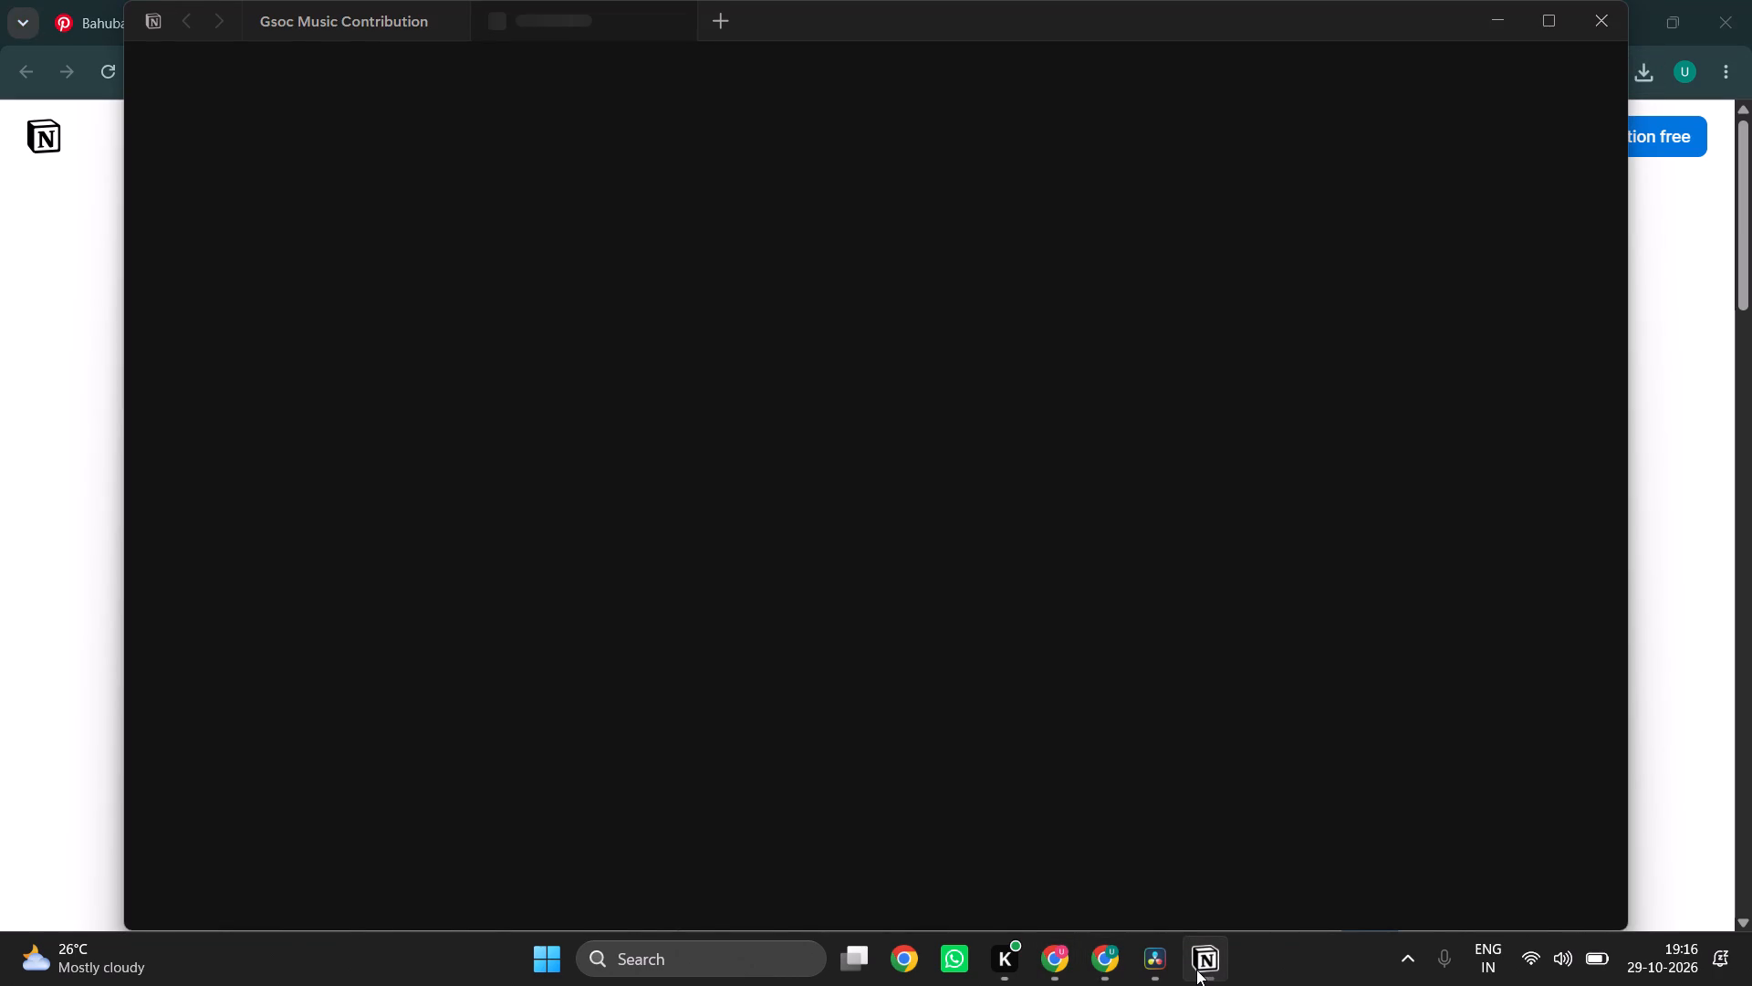
pyautogui.click(390, 18)
pyautogui.click(442, 22)
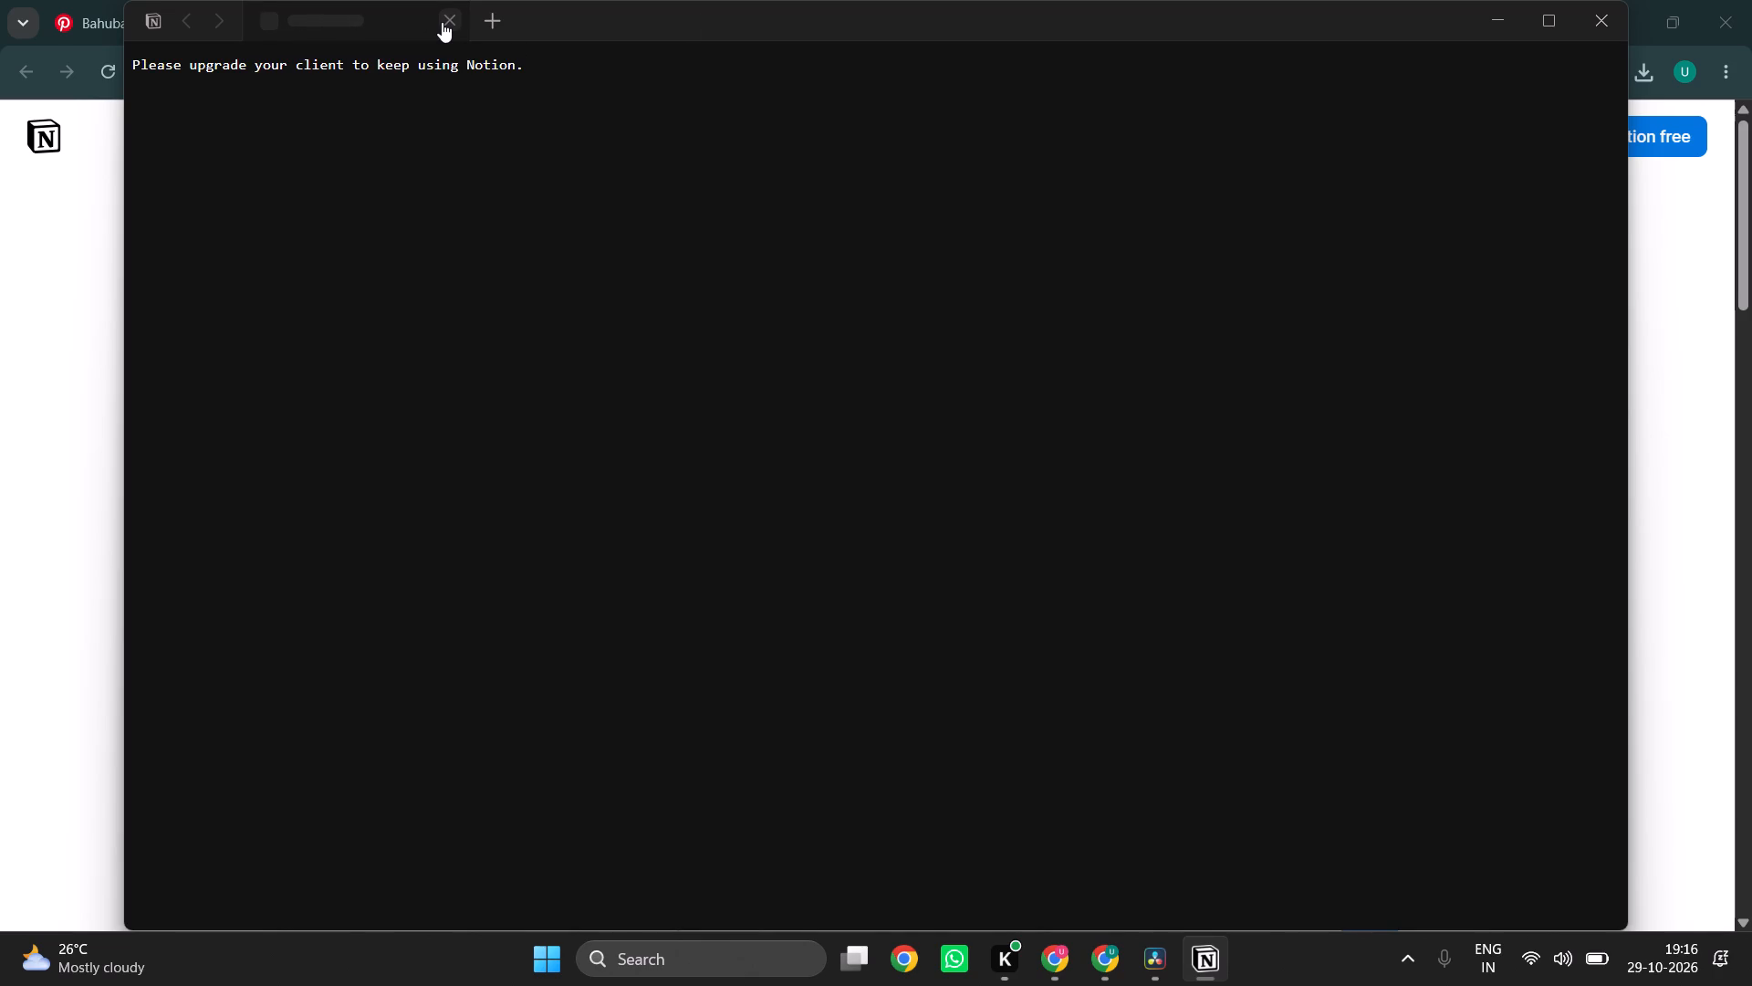
pyautogui.click(444, 29)
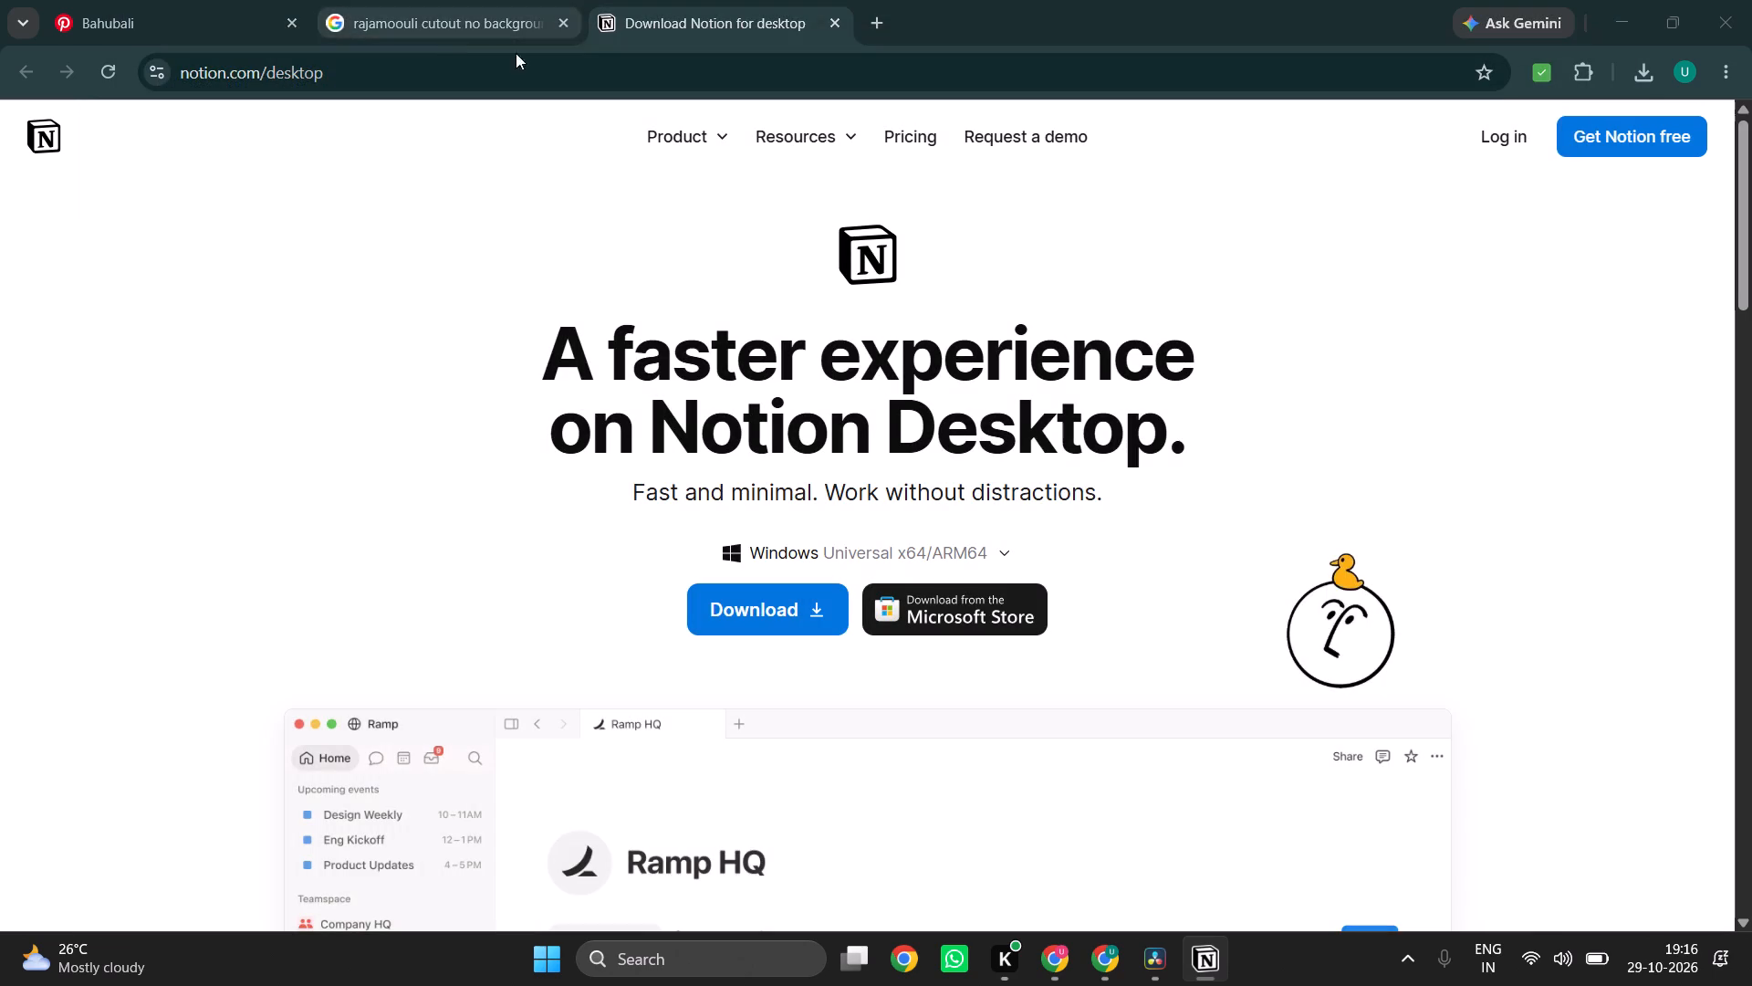
# Run notion-windows-installer.exe from Chrome's recent downloads.
pyautogui.click(1646, 63)
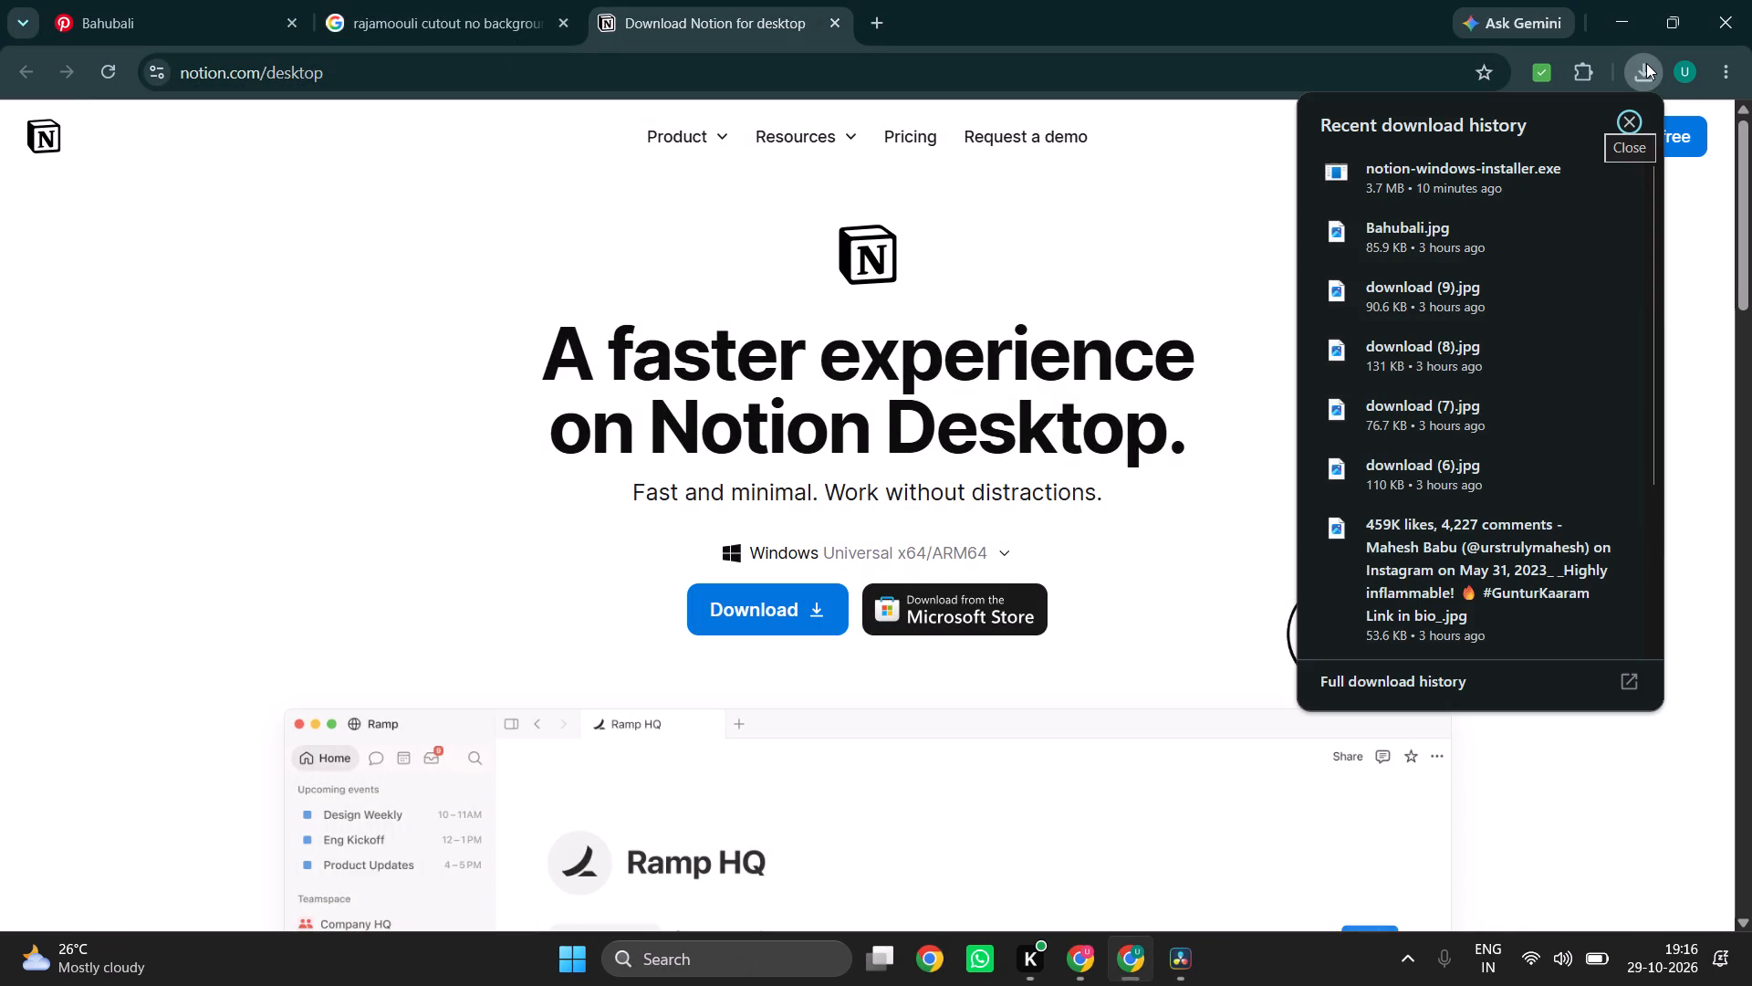
pyautogui.click(1416, 180)
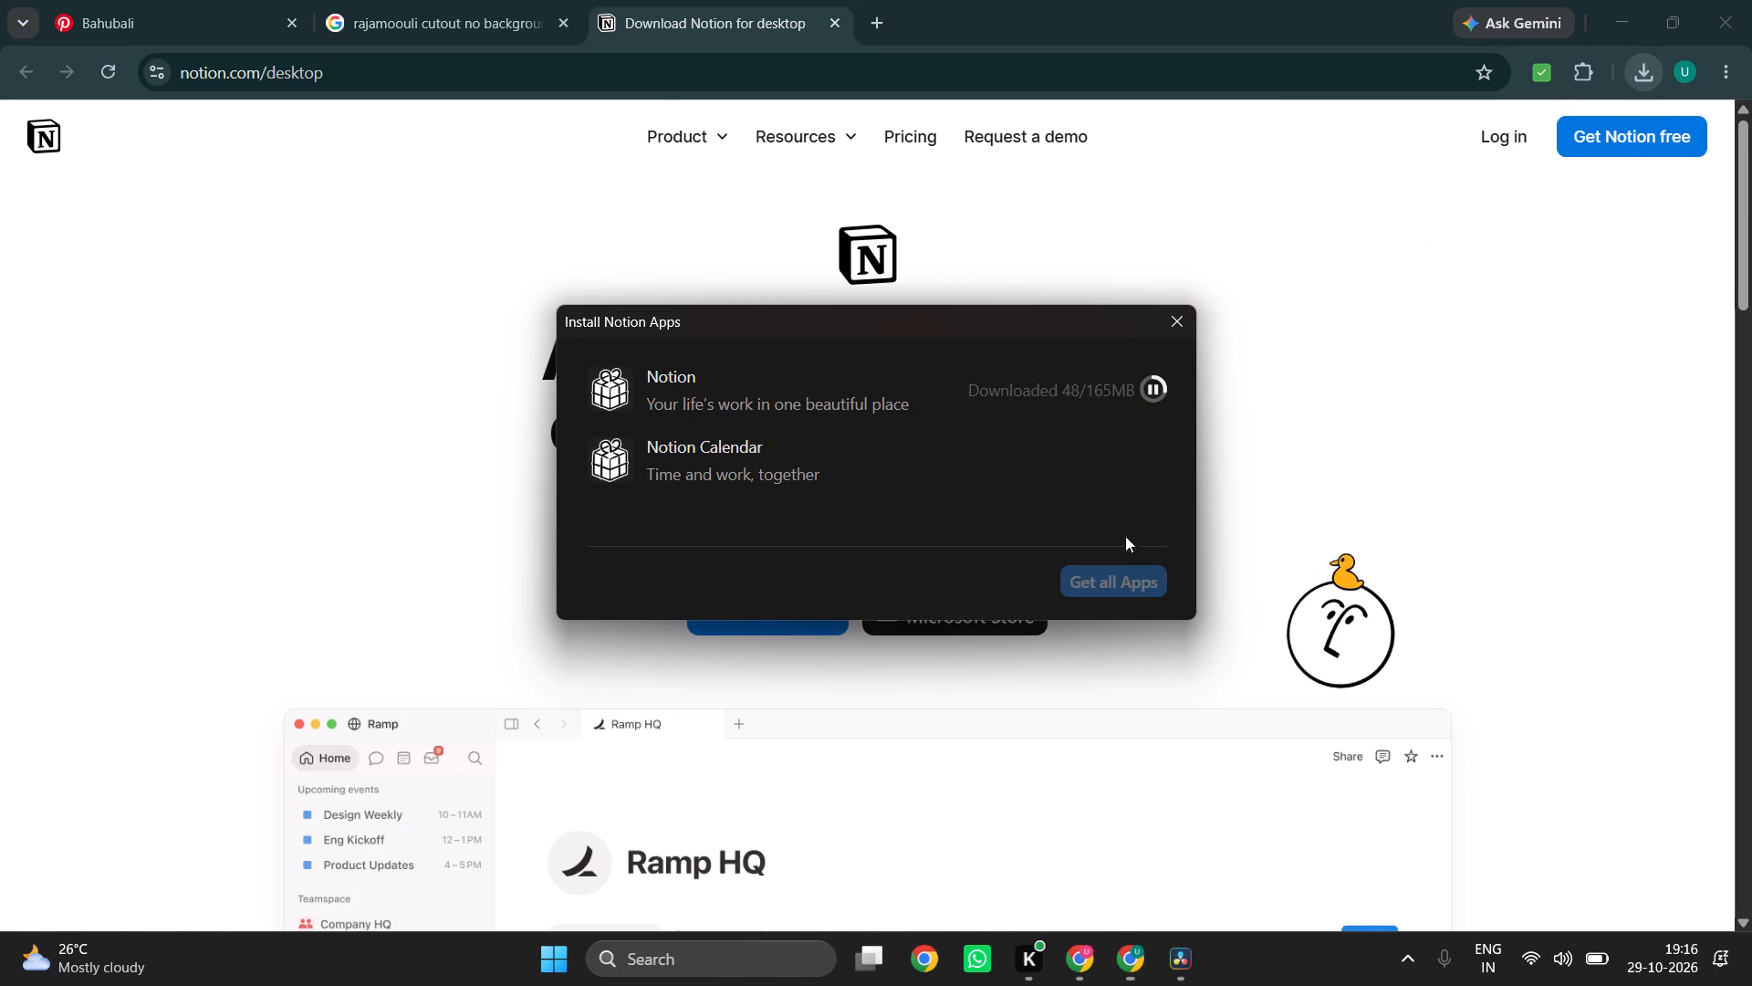
# Start the Notion Calendar download in the Notion installer and try to open Notion from its list.
pyautogui.click(1128, 452)
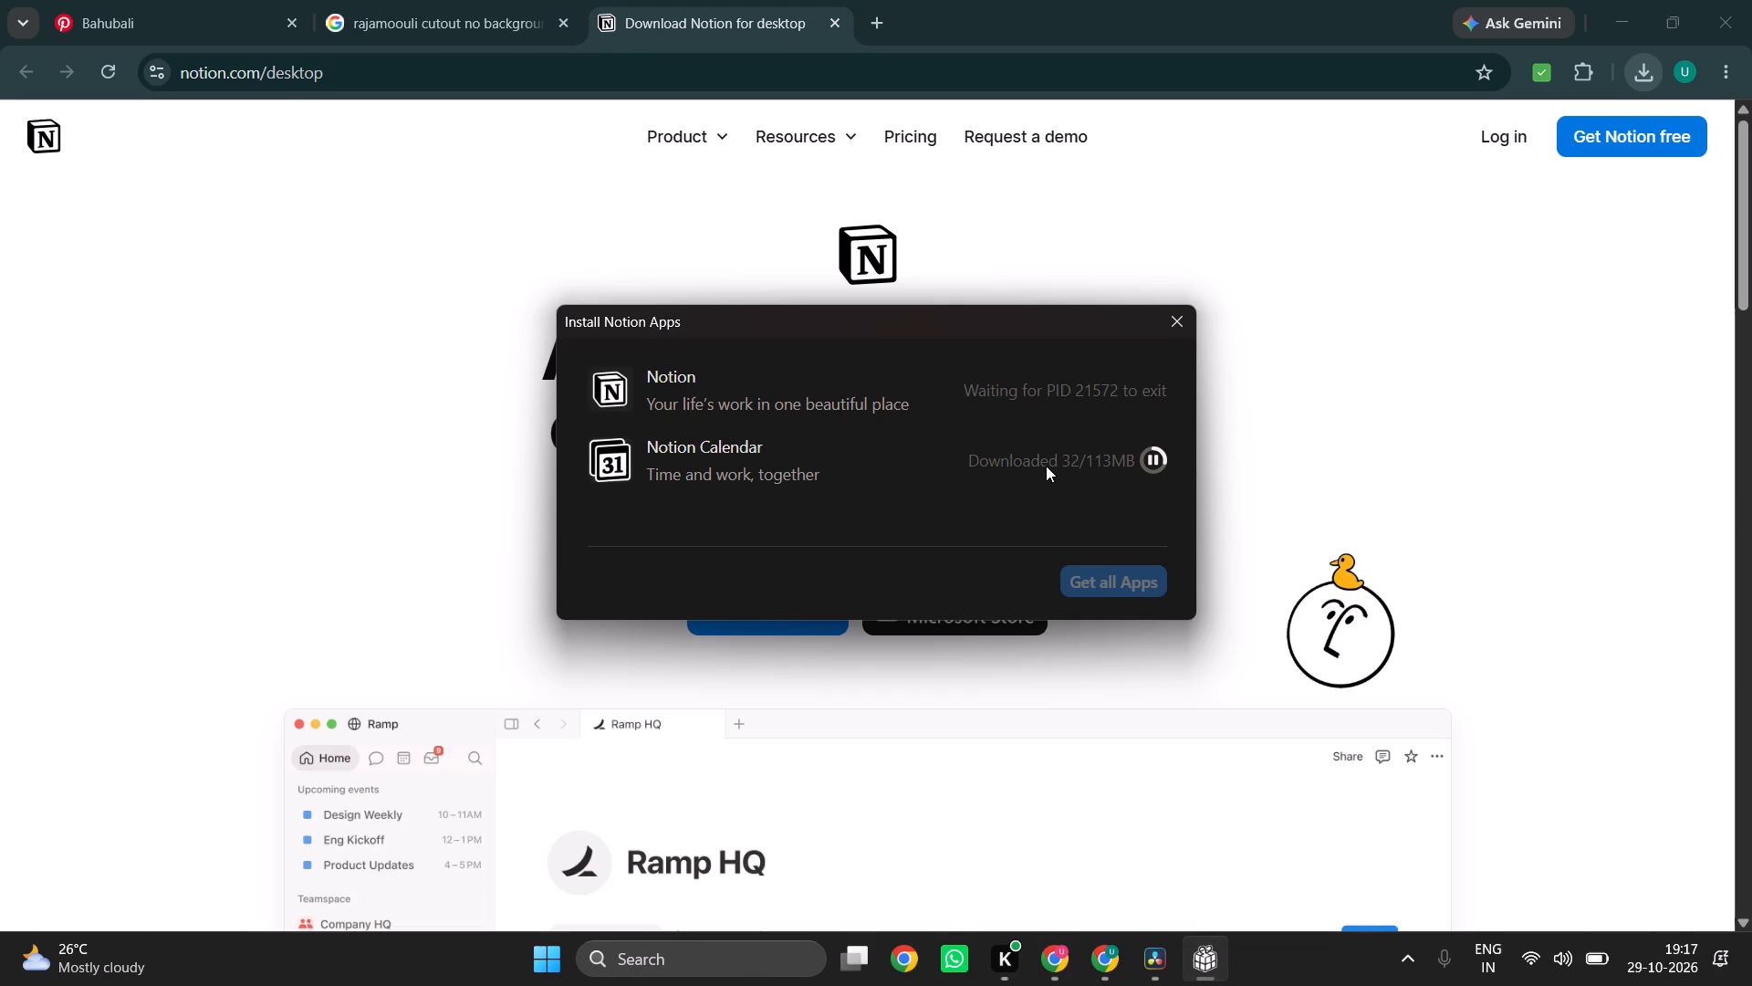
pyautogui.doubleClick(677, 383)
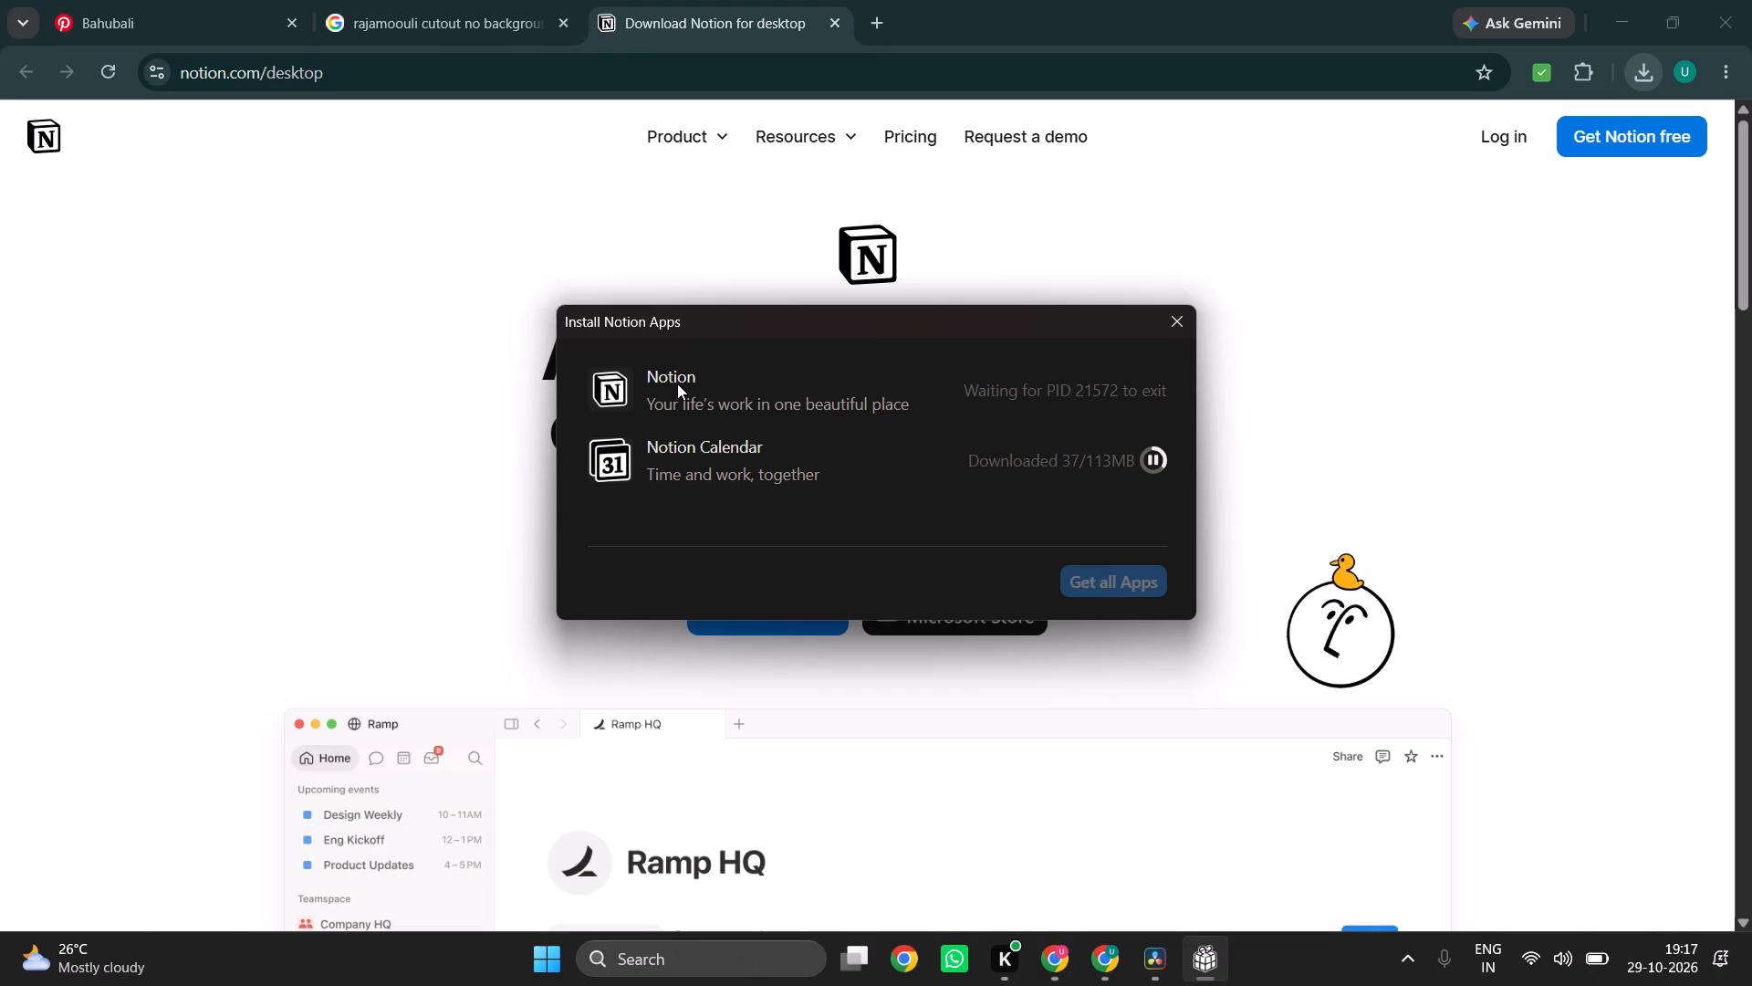